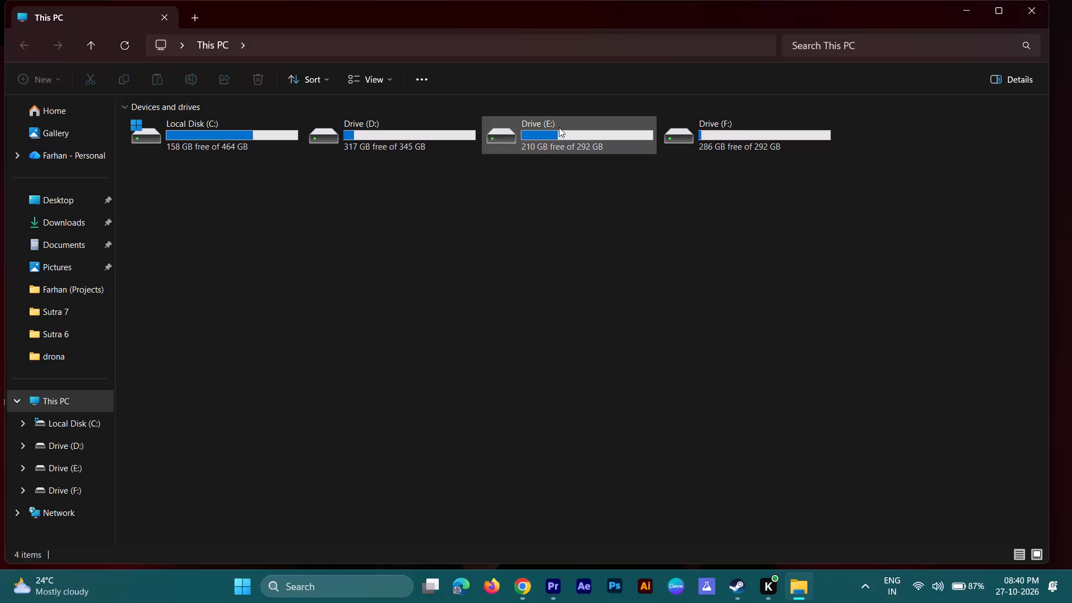
Find the Hindi_educational_video_title clip in Downloads and import it into the Sutra 8 project in Adobe Premiere.
{"action": "double_click", "coordinate": [610, 139]}
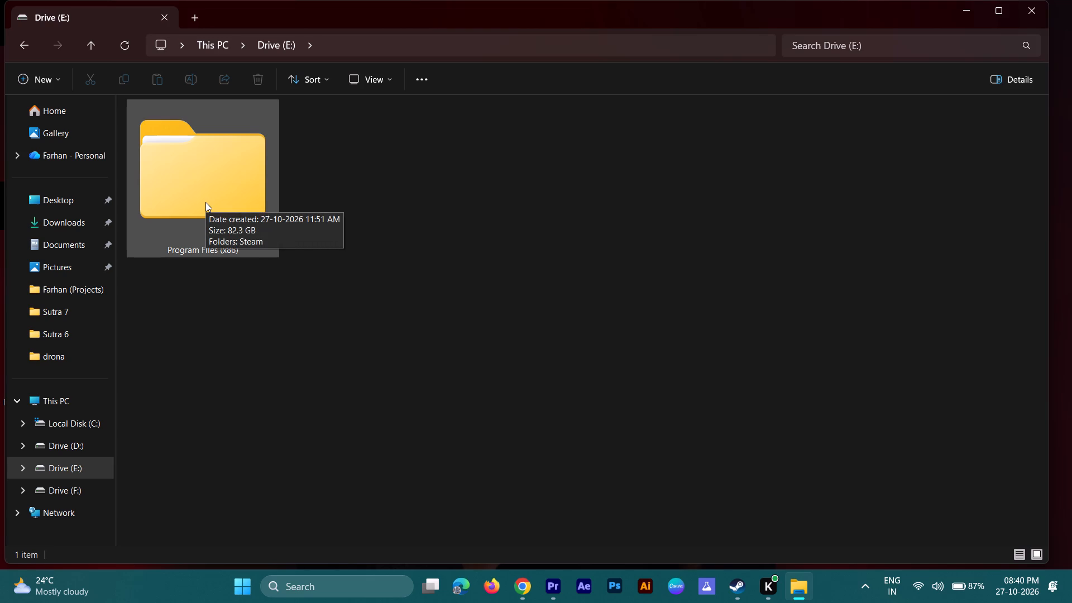
{"action": "left_click", "coordinate": [21, 43]}
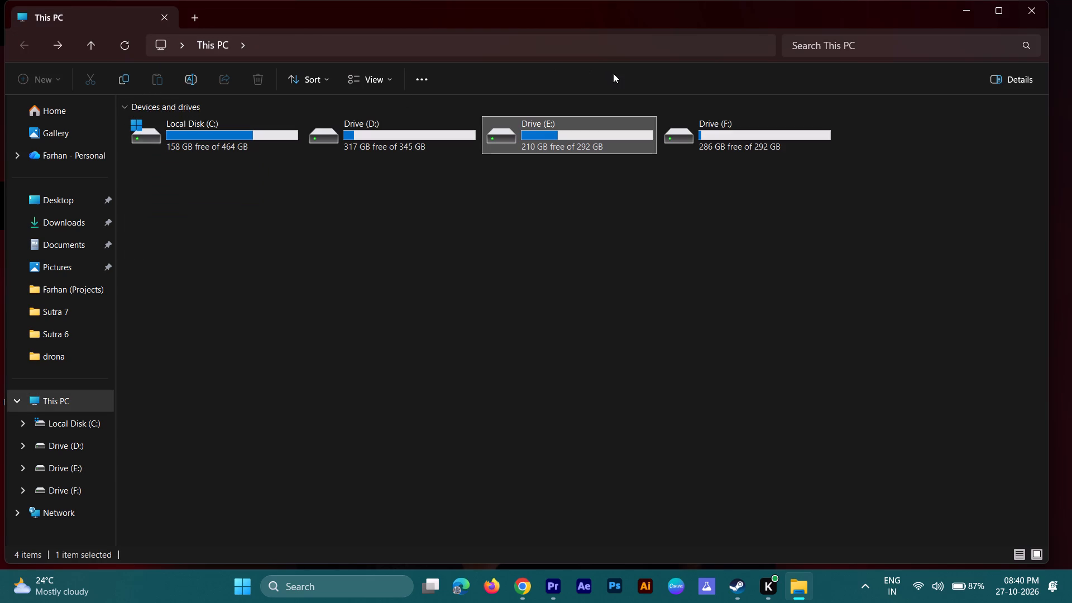
{"action": "double_click", "coordinate": [719, 132]}
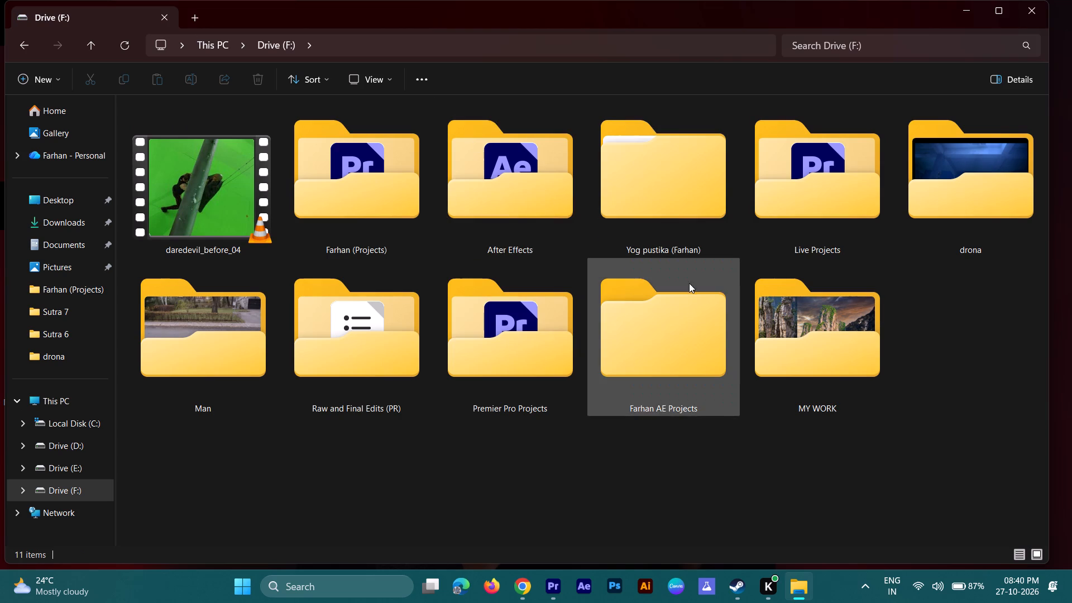
{"action": "left_click", "coordinate": [74, 222]}
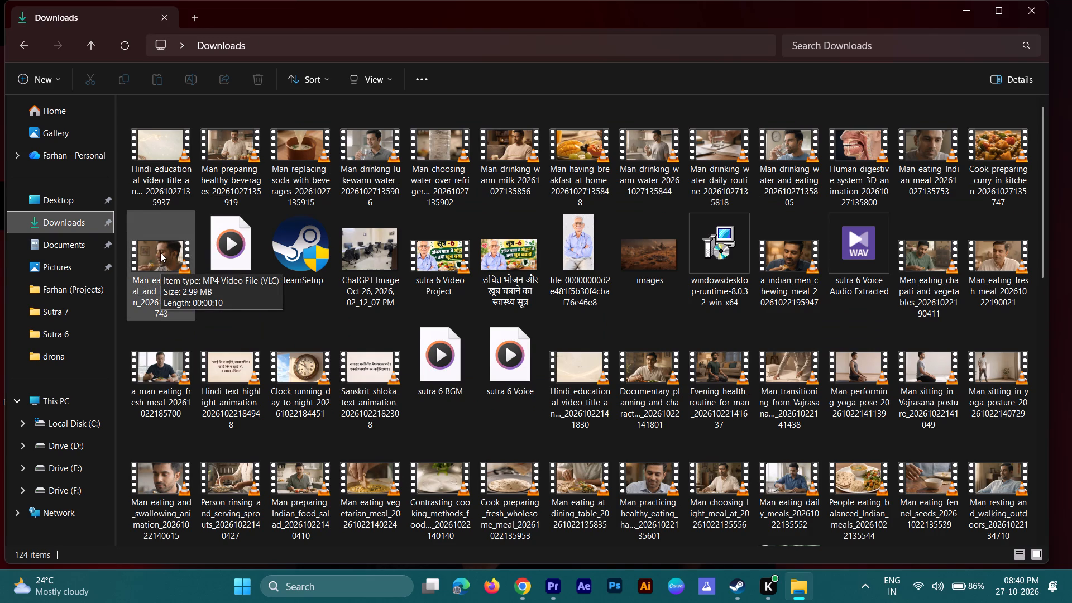
{"action": "left_click", "coordinate": [160, 252]}
{"action": "left_click", "coordinate": [163, 169]}
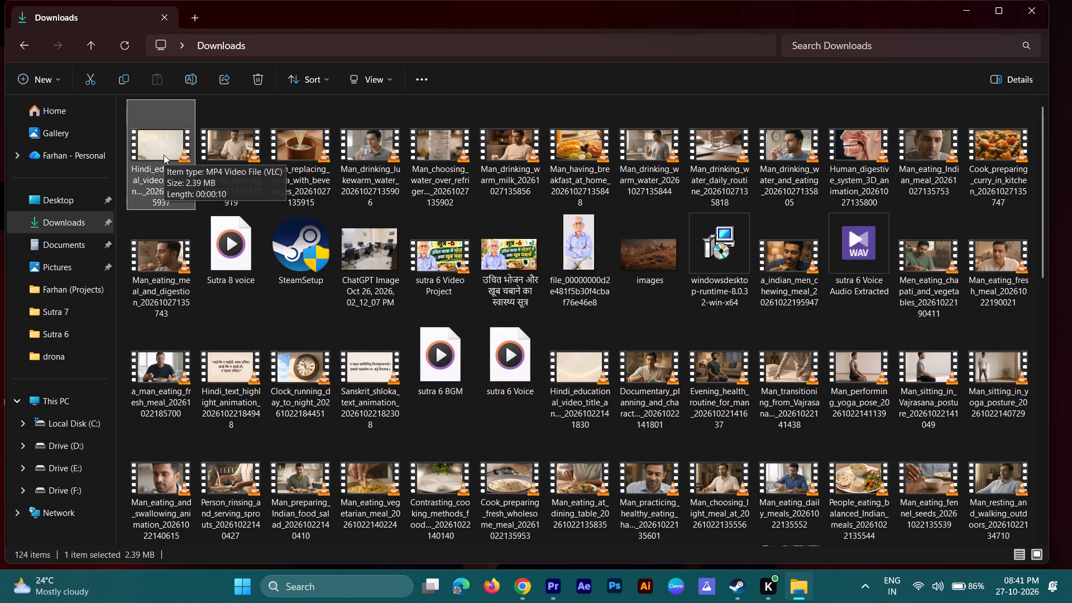
{"action": "scroll", "coordinate": [163, 155], "scroll_direction": "right", "scroll_amount": 1}
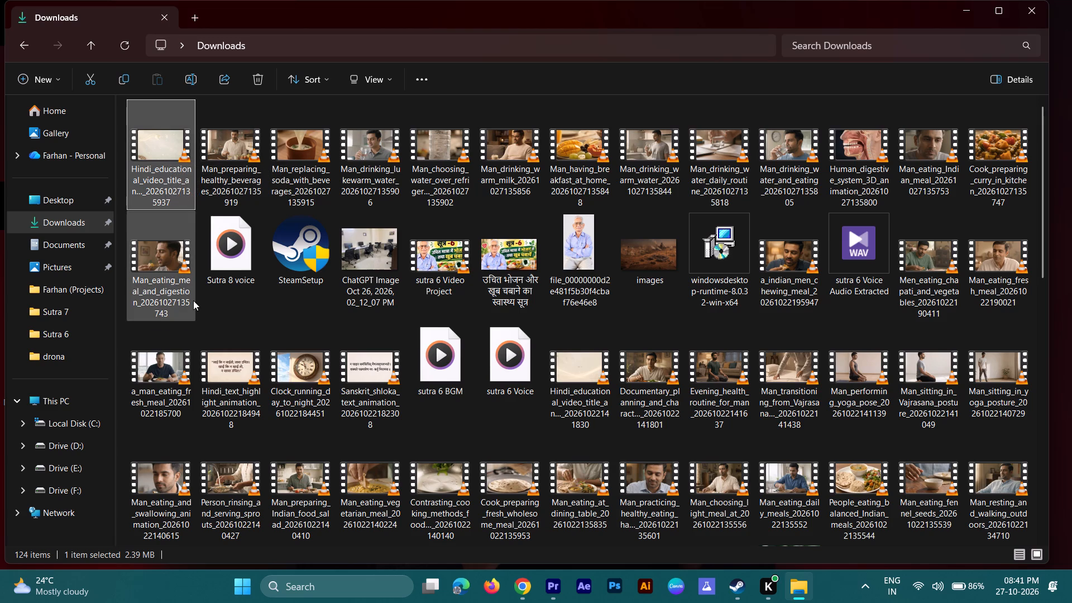
{"action": "left_click_drag", "start_coordinate": [161, 163], "coordinate": [178, 192]}
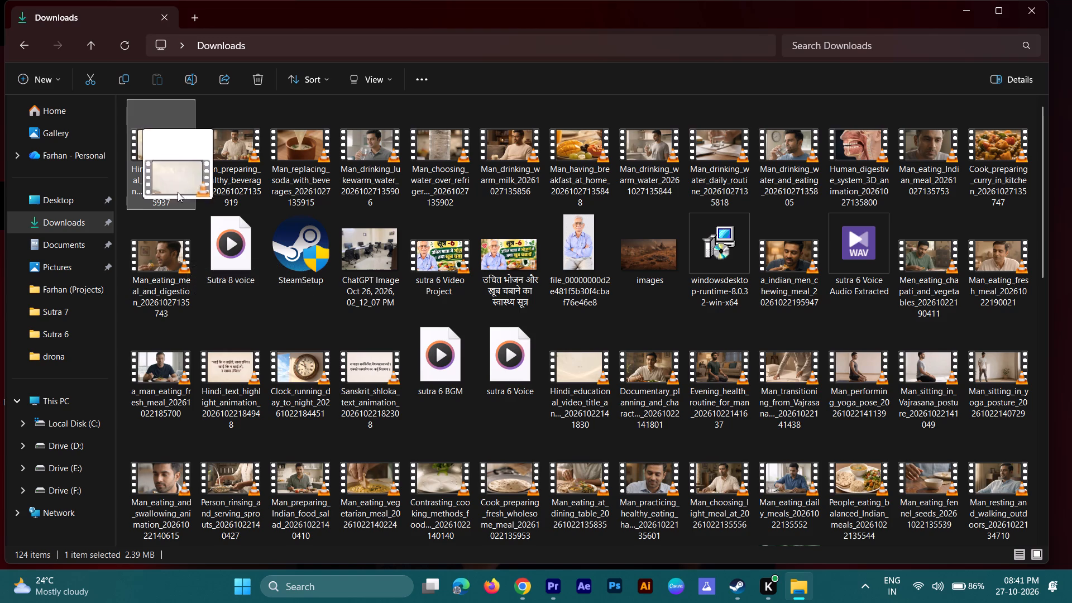
{"action": "left_click_drag", "start_coordinate": [178, 192], "coordinate": [553, 590]}
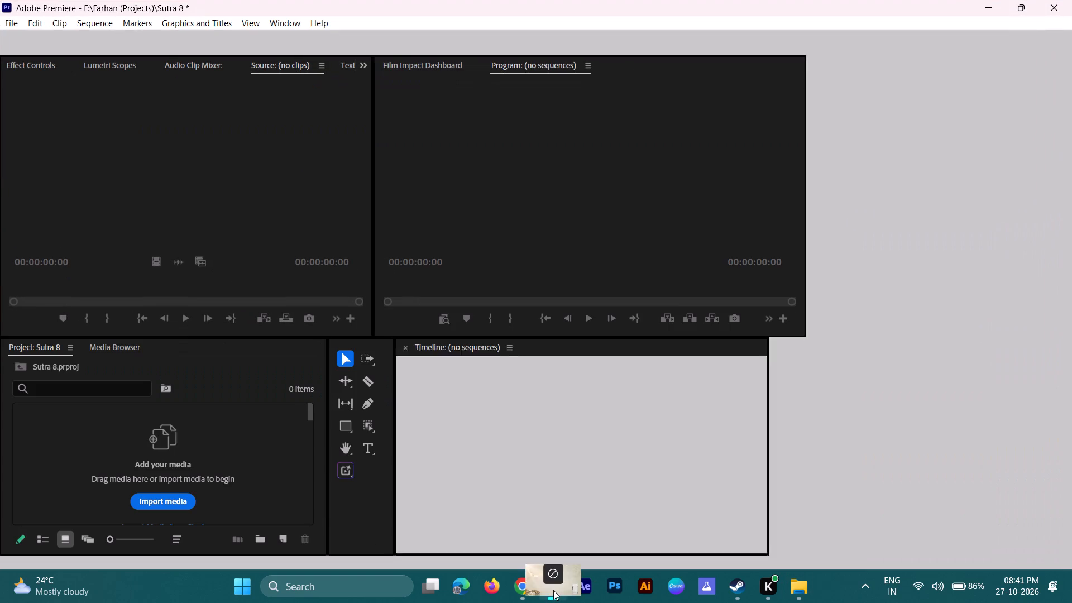
{"action": "left_click_drag", "start_coordinate": [553, 590], "coordinate": [215, 476]}
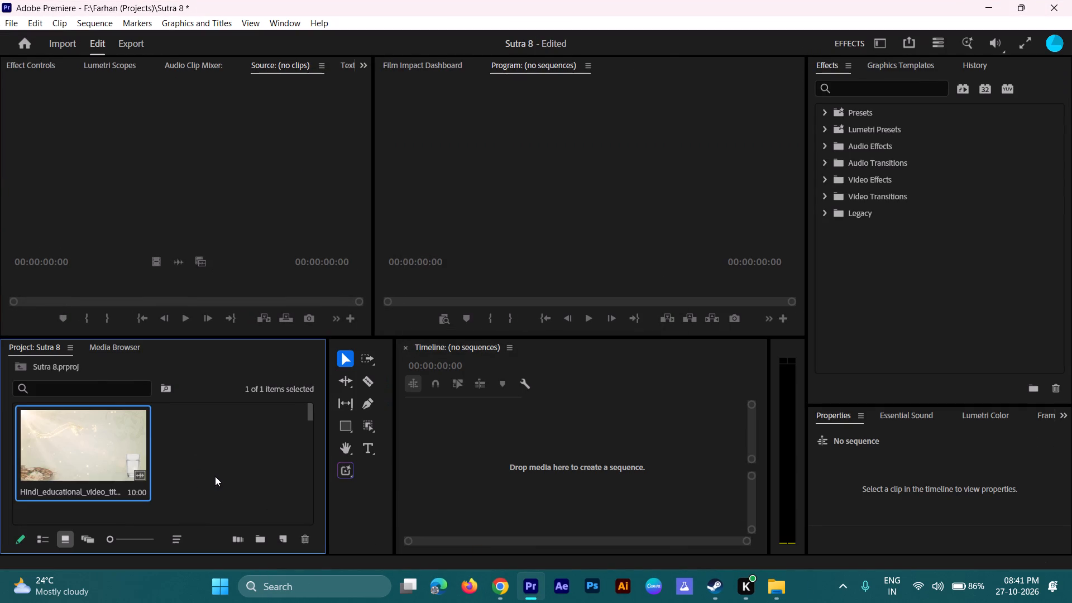
Preview the Hindi title clip from its start and create a sequence with its video on V1 and audio on A1 at 00:00:00:00.
{"action": "double_click", "coordinate": [65, 452]}
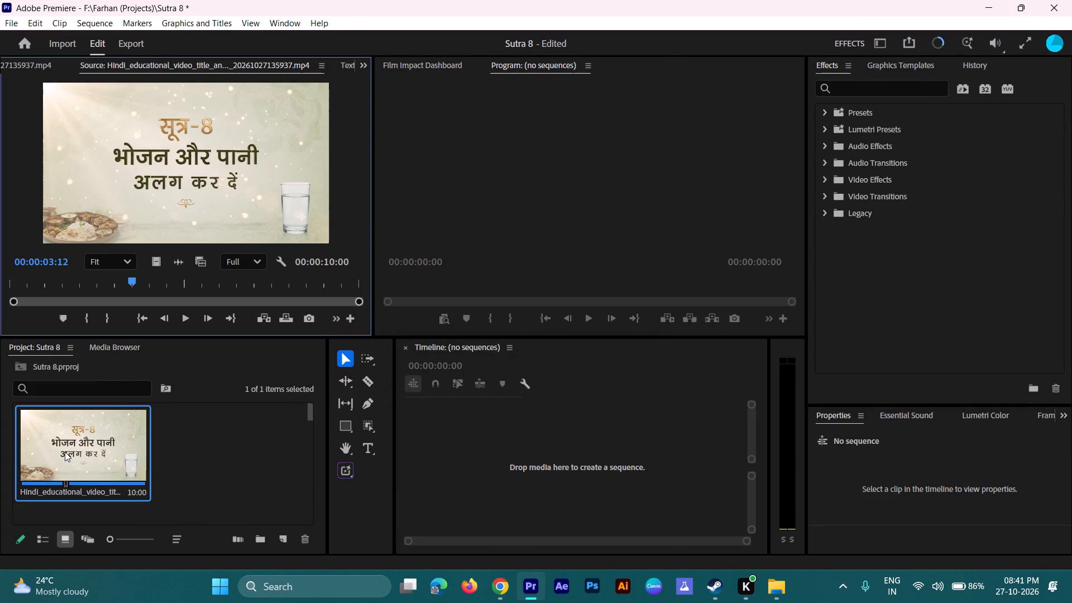
{"action": "left_click", "coordinate": [11, 289]}
{"action": "left_click", "coordinate": [183, 319]}
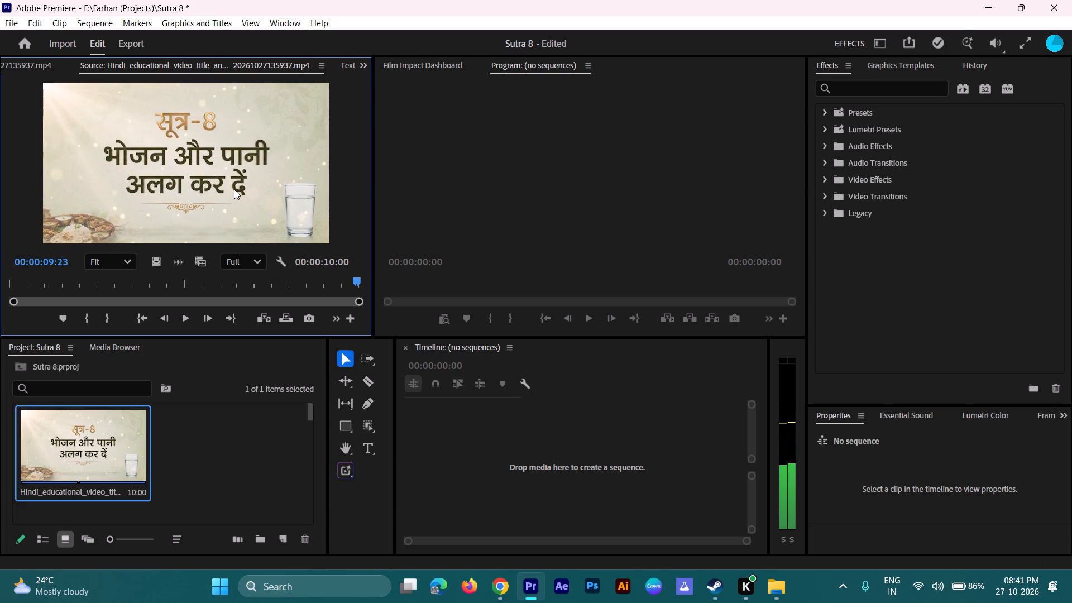
{"action": "left_click_drag", "start_coordinate": [243, 193], "coordinate": [423, 444]}
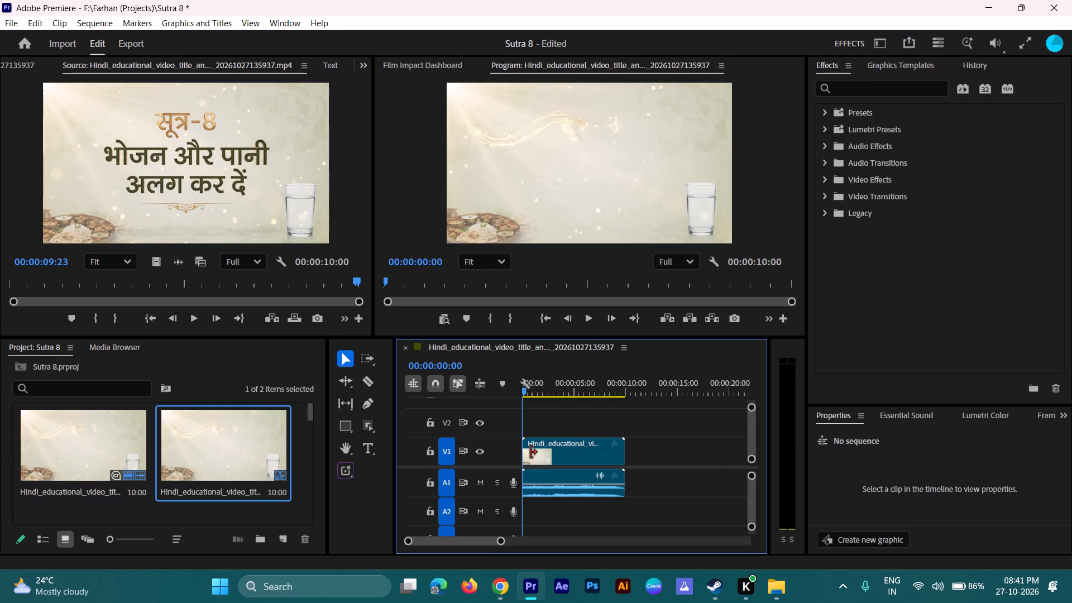
{"action": "key", "text": "ctrl+z"}
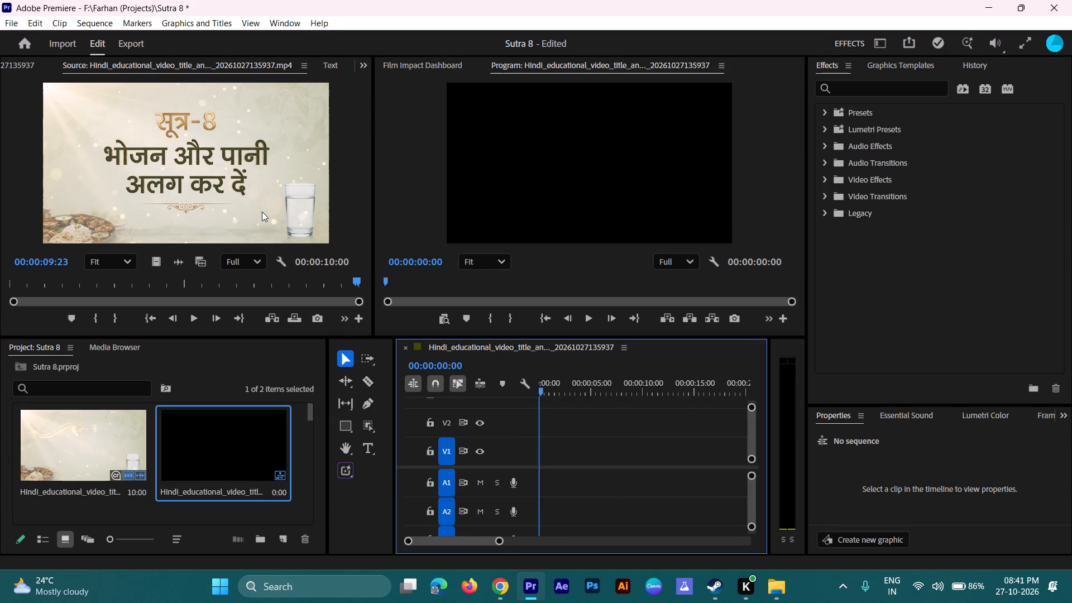
{"action": "left_click_drag", "start_coordinate": [277, 212], "coordinate": [293, 217]}
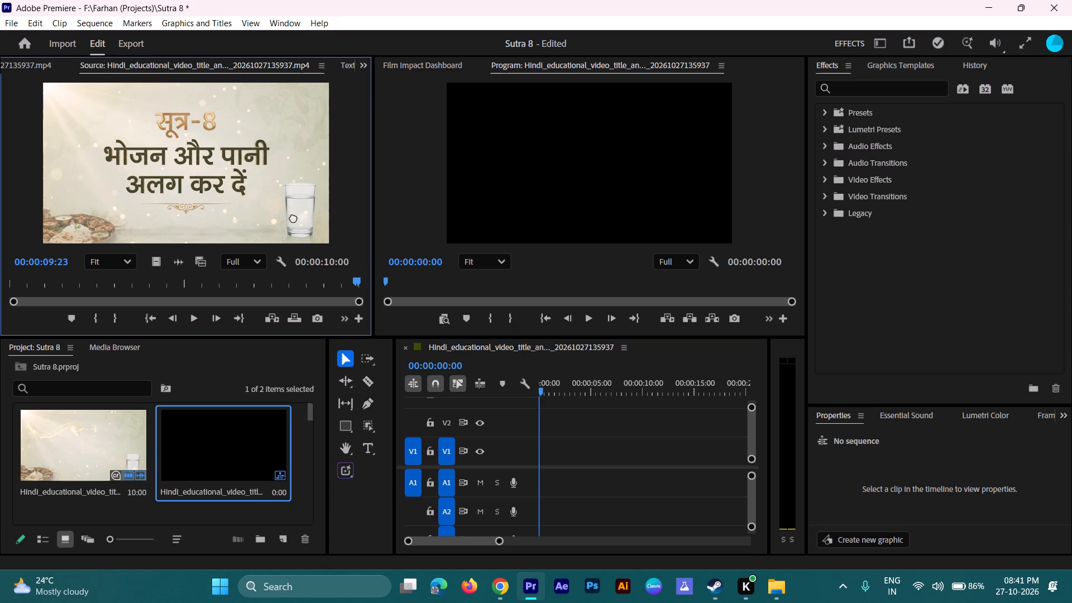
{"action": "left_click_drag", "start_coordinate": [293, 217], "coordinate": [536, 445]}
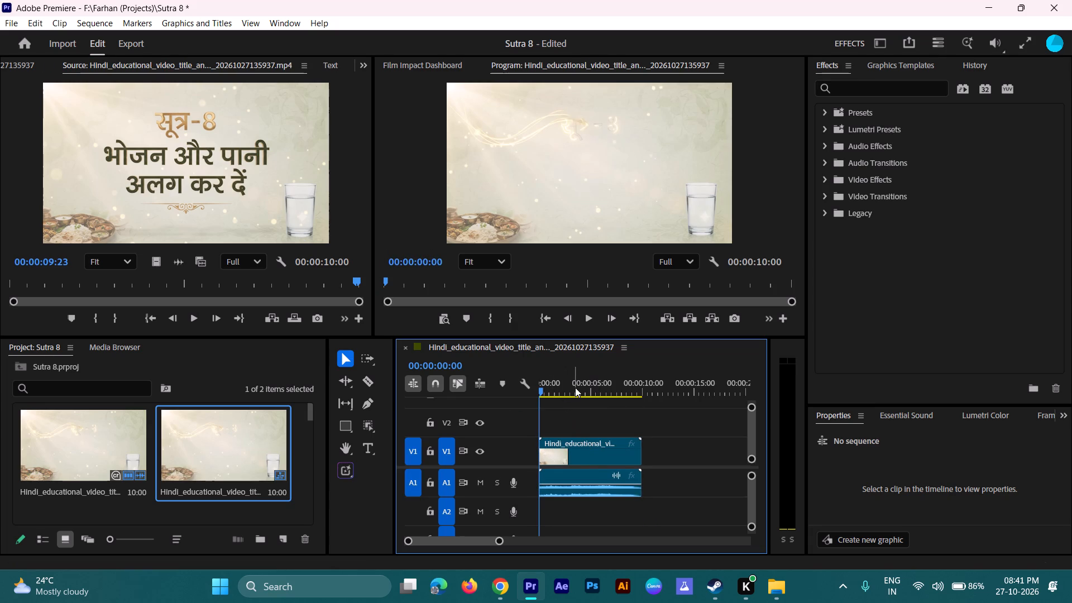
Review the title clip in the sequence, checking its later frames and playing the opening from 00:00:00:00.
{"action": "left_click", "coordinate": [630, 391]}
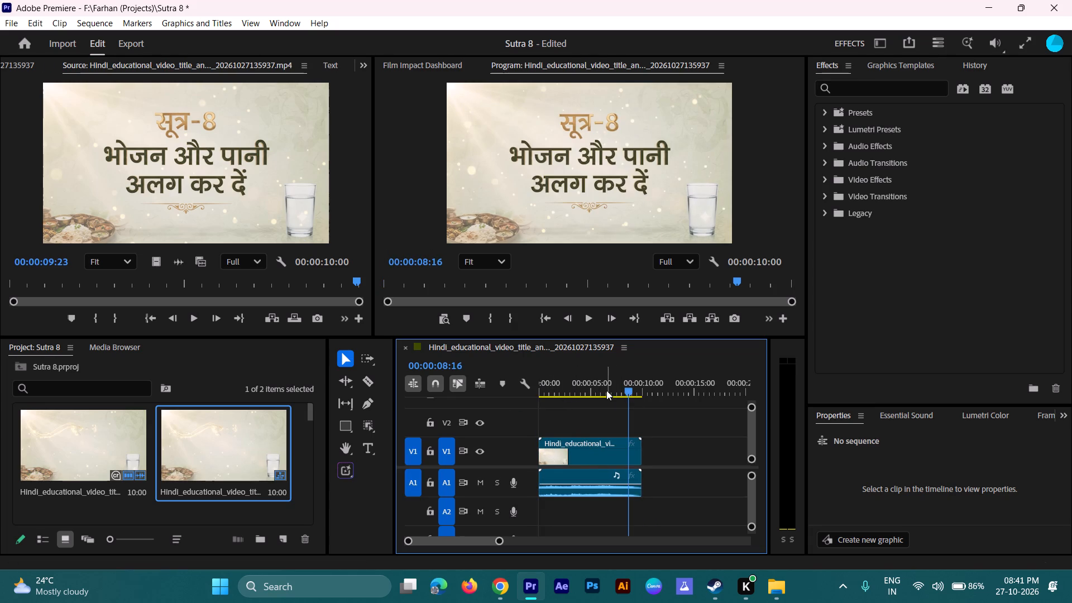
{"action": "left_click", "coordinate": [601, 390]}
{"action": "left_click", "coordinate": [538, 396]}
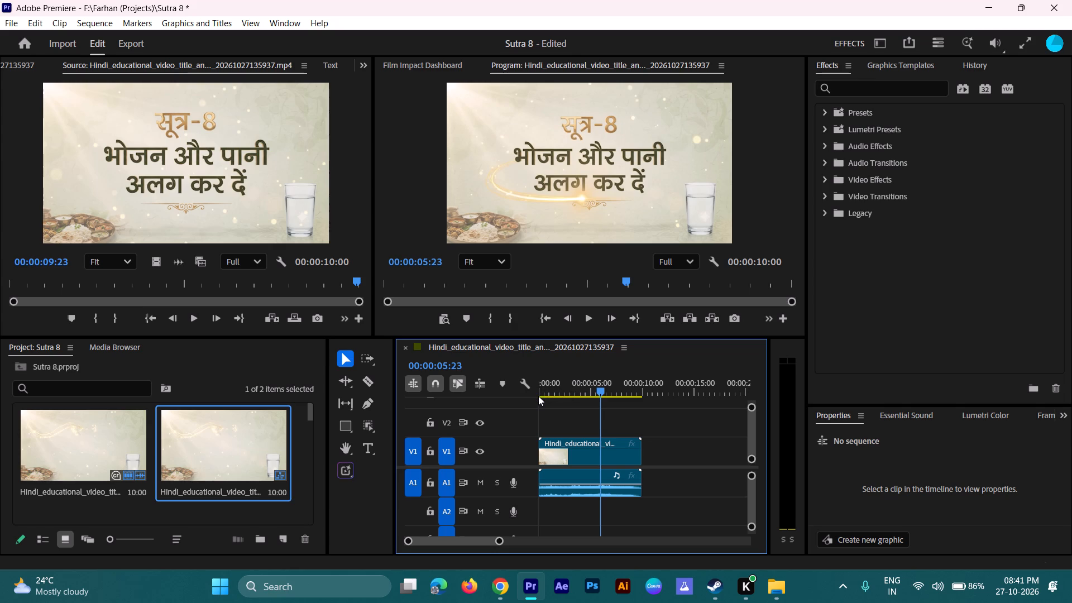
{"action": "left_click", "coordinate": [540, 394]}
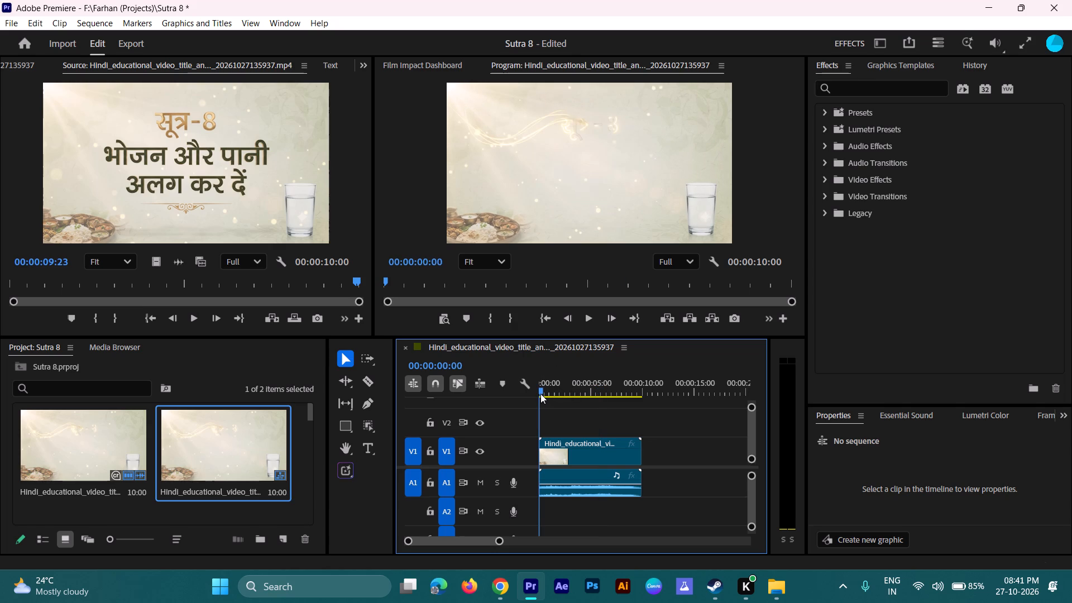
{"action": "key", "text": "space"}
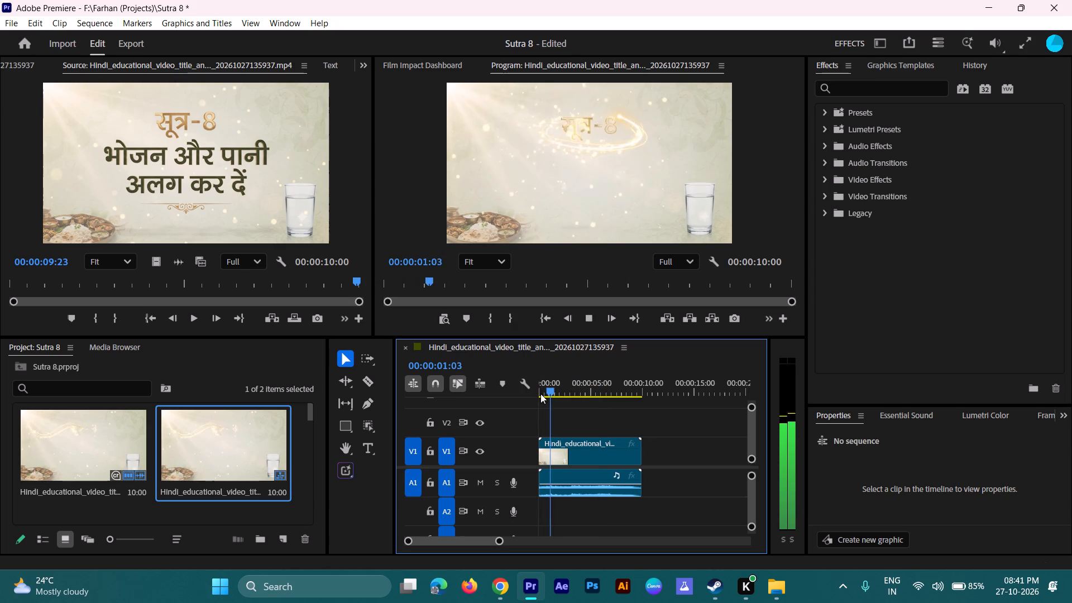
{"action": "key", "text": "space"}
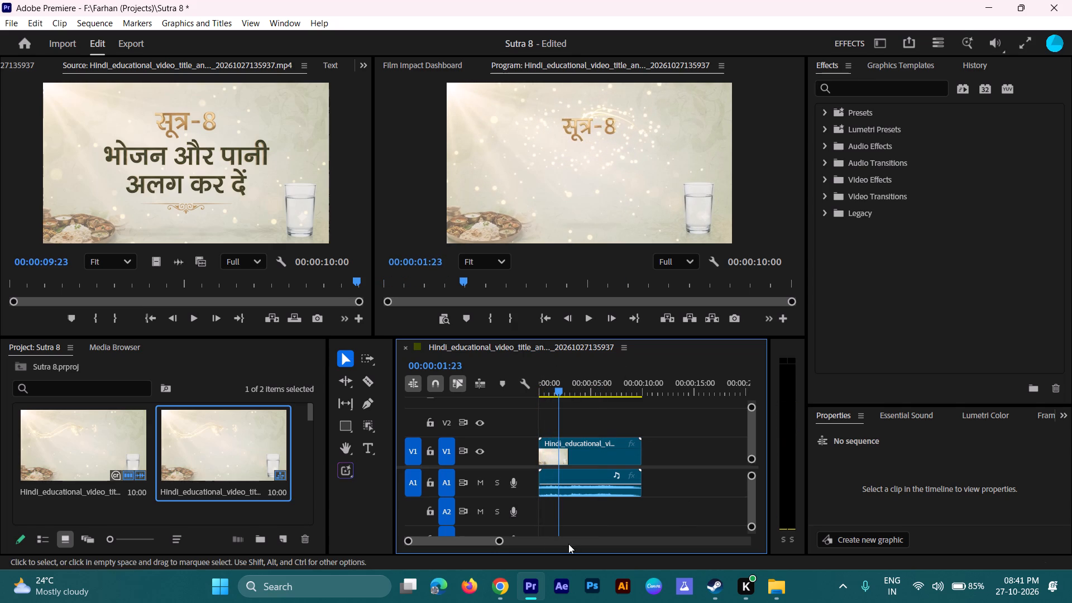
Switch to Steam and resume the paused TEKKEN 7 download.
{"action": "left_click", "coordinate": [776, 584]}
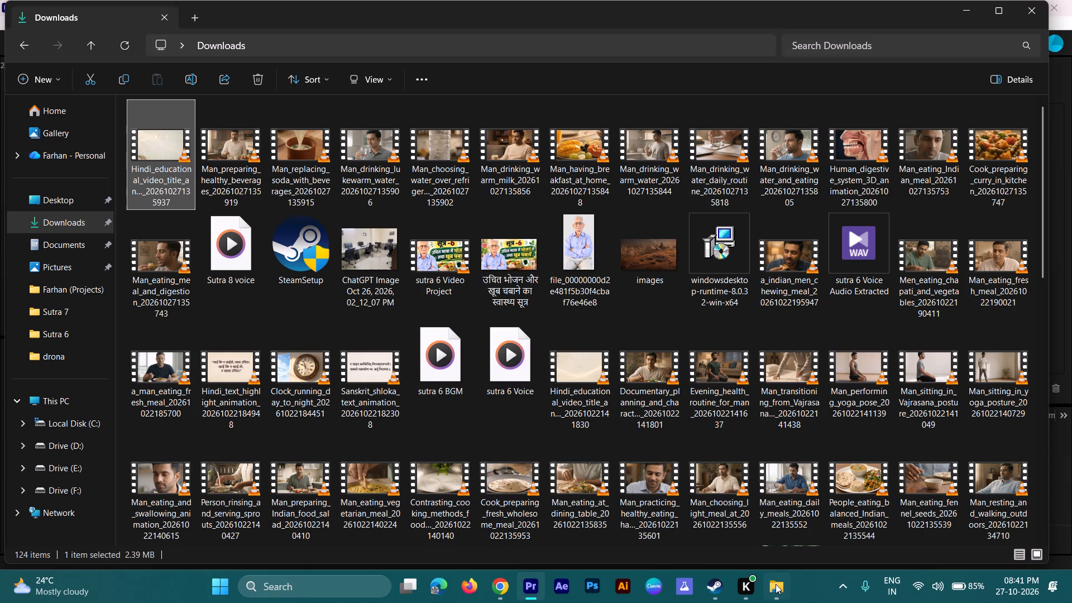
{"action": "left_click", "coordinate": [739, 593]}
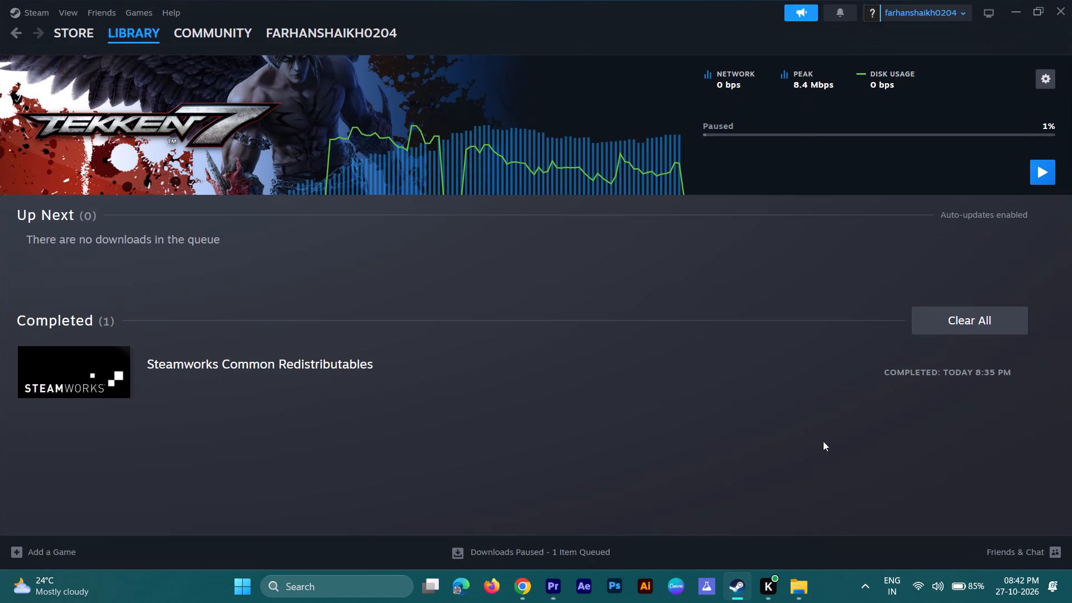
{"action": "left_click", "coordinate": [1042, 173]}
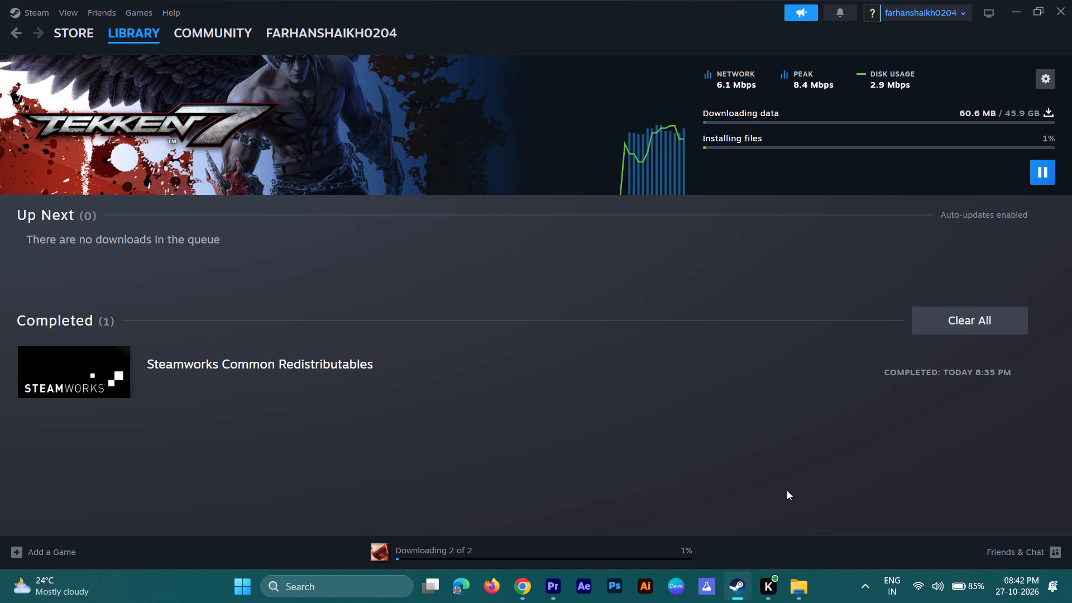
Load the Man_eating_meal_and_digestion clip from Downloads into Premiere's source viewer and add it to the Sutra 8 project.
{"action": "left_click", "coordinate": [797, 593]}
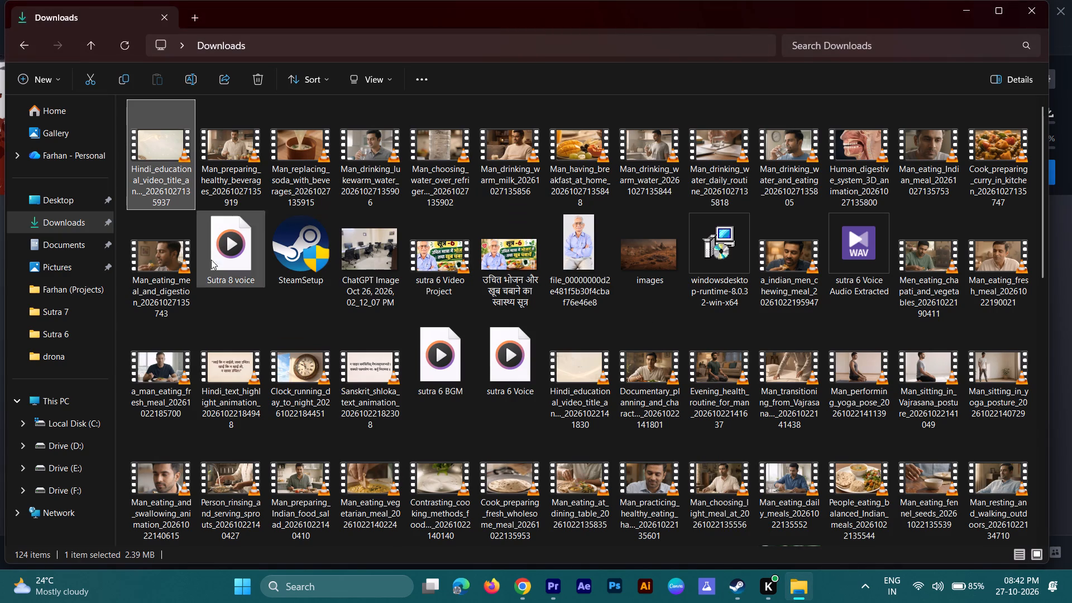
{"action": "double_click", "coordinate": [150, 261]}
{"action": "left_click_drag", "start_coordinate": [150, 261], "coordinate": [155, 266]}
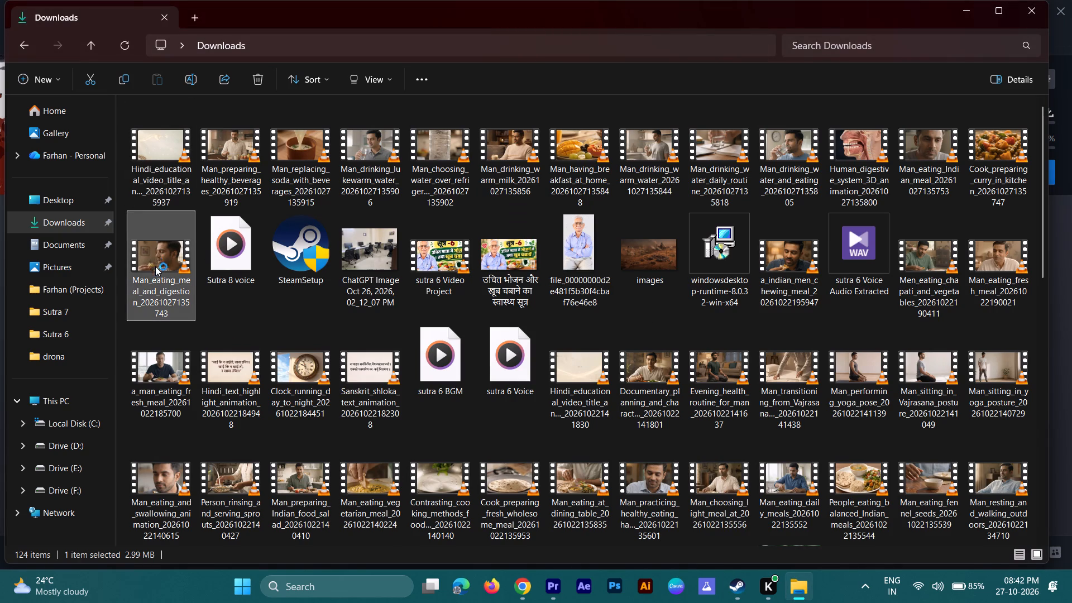
{"action": "left_click_drag", "start_coordinate": [155, 266], "coordinate": [555, 581]}
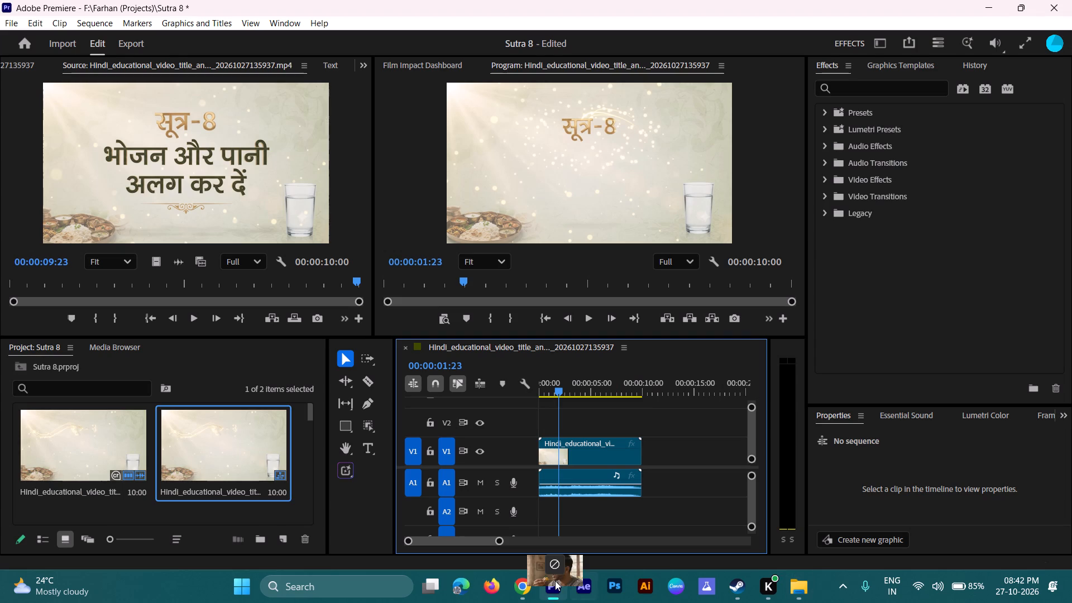
{"action": "left_click_drag", "start_coordinate": [555, 581], "coordinate": [154, 314]}
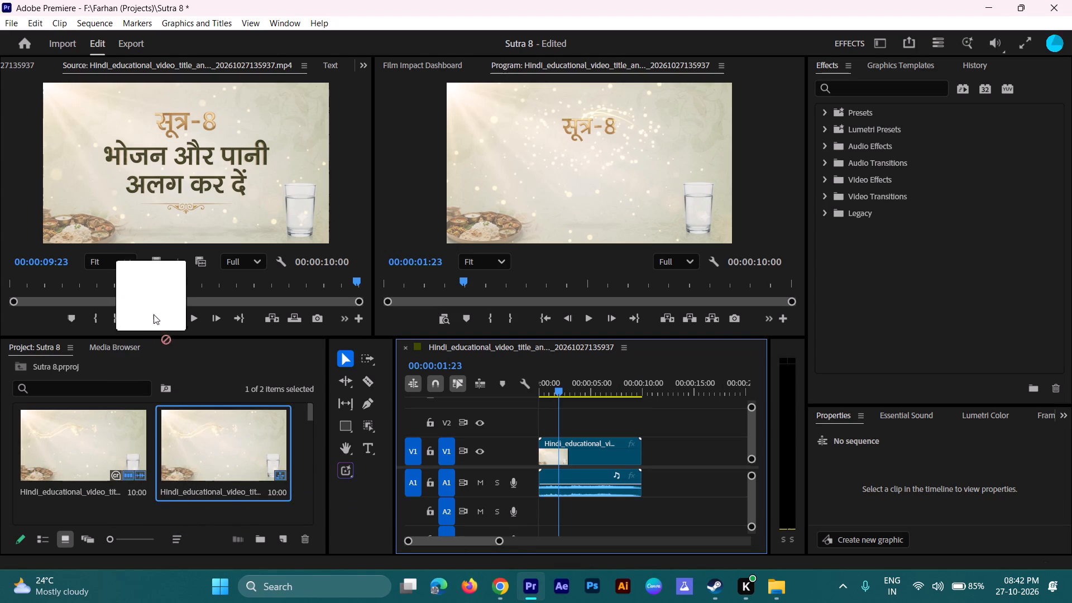
{"action": "left_click_drag", "start_coordinate": [154, 314], "coordinate": [164, 210]}
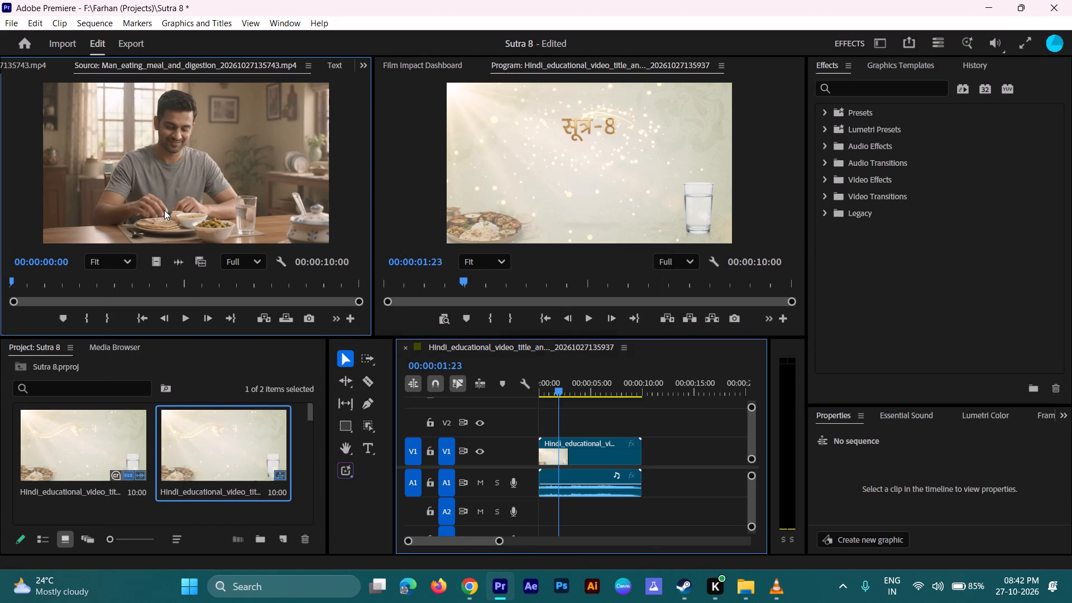
{"action": "scroll", "coordinate": [188, 387], "scroll_direction": "down", "scroll_amount": 1}
{"action": "scroll", "coordinate": [188, 387], "scroll_direction": "up", "scroll_amount": 1}
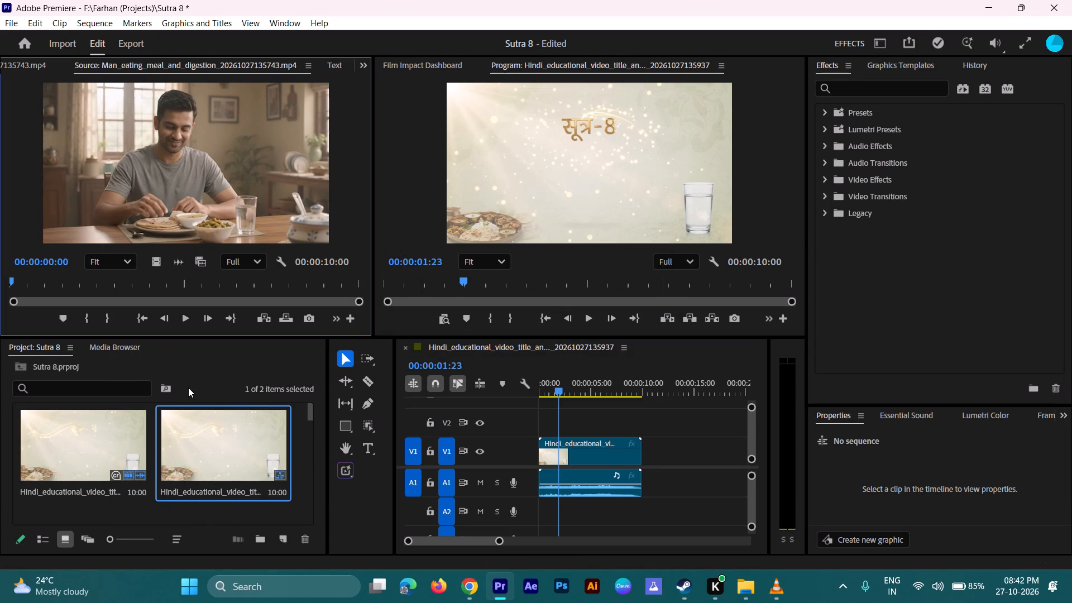
{"action": "scroll", "coordinate": [188, 387], "scroll_direction": "up", "scroll_amount": 1}
{"action": "left_click_drag", "start_coordinate": [202, 210], "coordinate": [176, 459]}
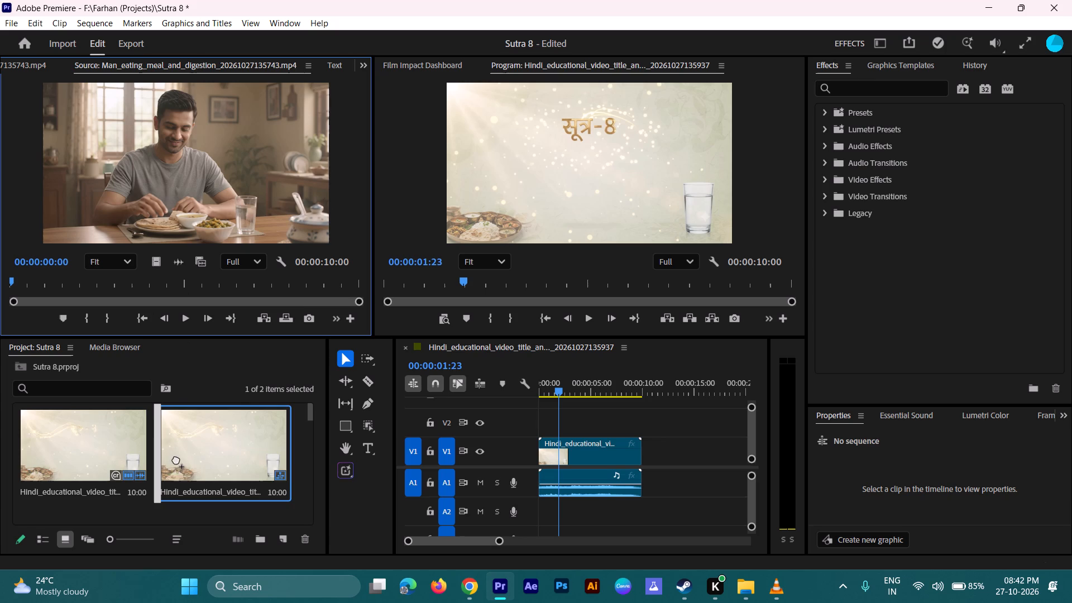
{"action": "left_click_drag", "start_coordinate": [176, 459], "coordinate": [171, 489]}
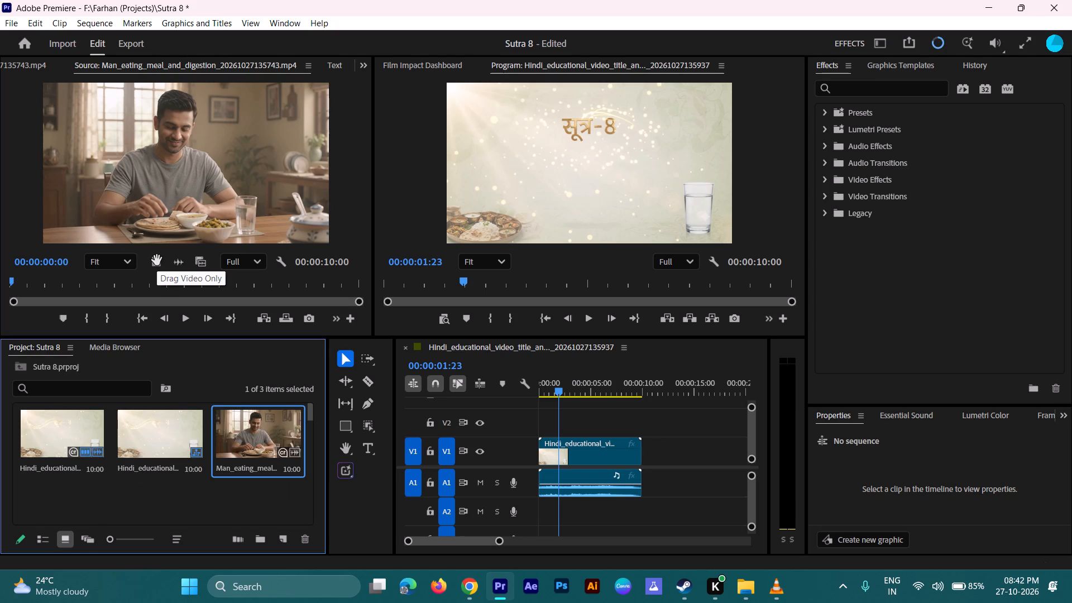
Place only the video of the Man_eating_meal_and_digestion clip on V1 directly after the title clip and check the join.
{"action": "left_click_drag", "start_coordinate": [157, 260], "coordinate": [638, 459]}
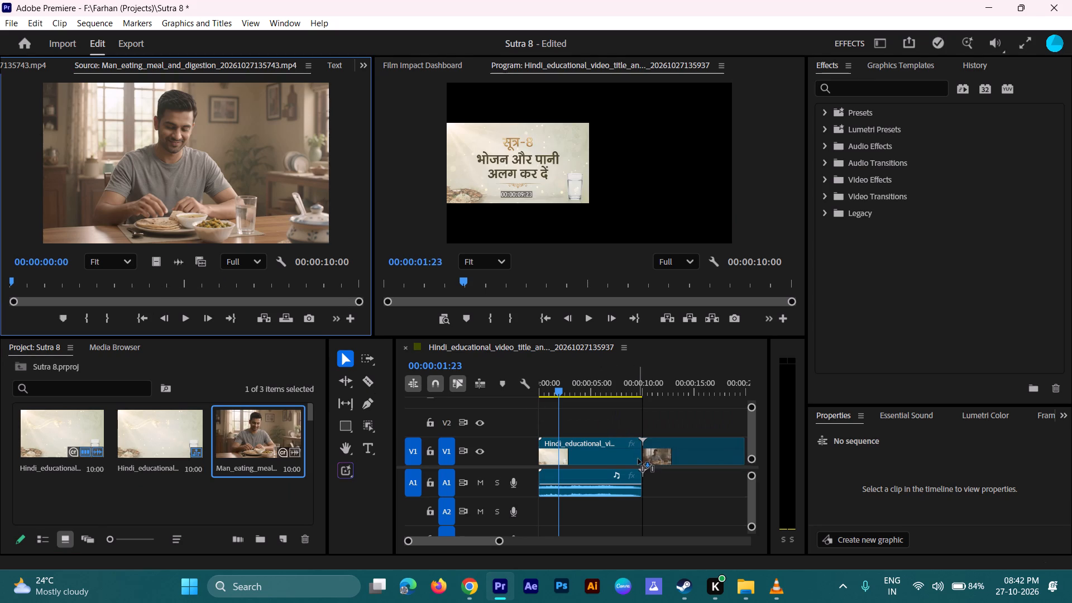
{"action": "left_click_drag", "start_coordinate": [638, 459], "coordinate": [638, 460]}
{"action": "left_click", "coordinate": [643, 394]}
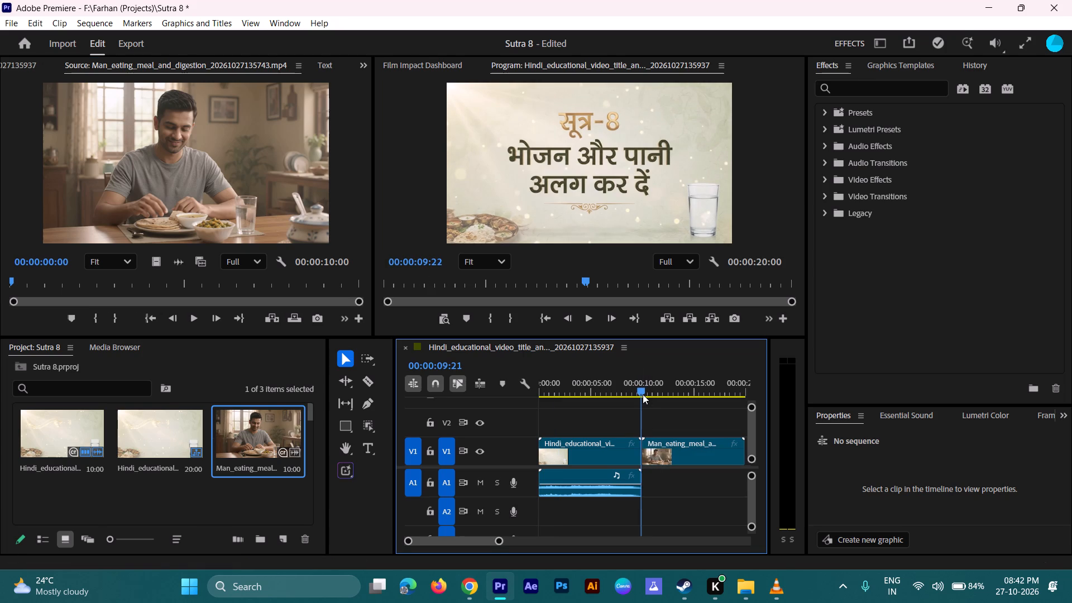
{"action": "left_click", "coordinate": [649, 396]}
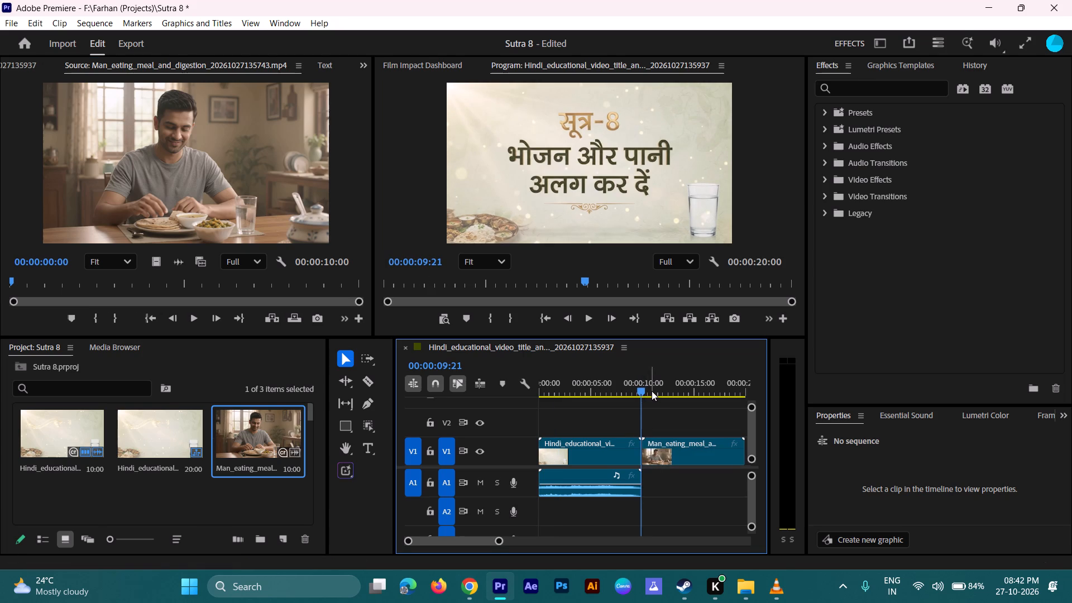
{"action": "left_click", "coordinate": [652, 391]}
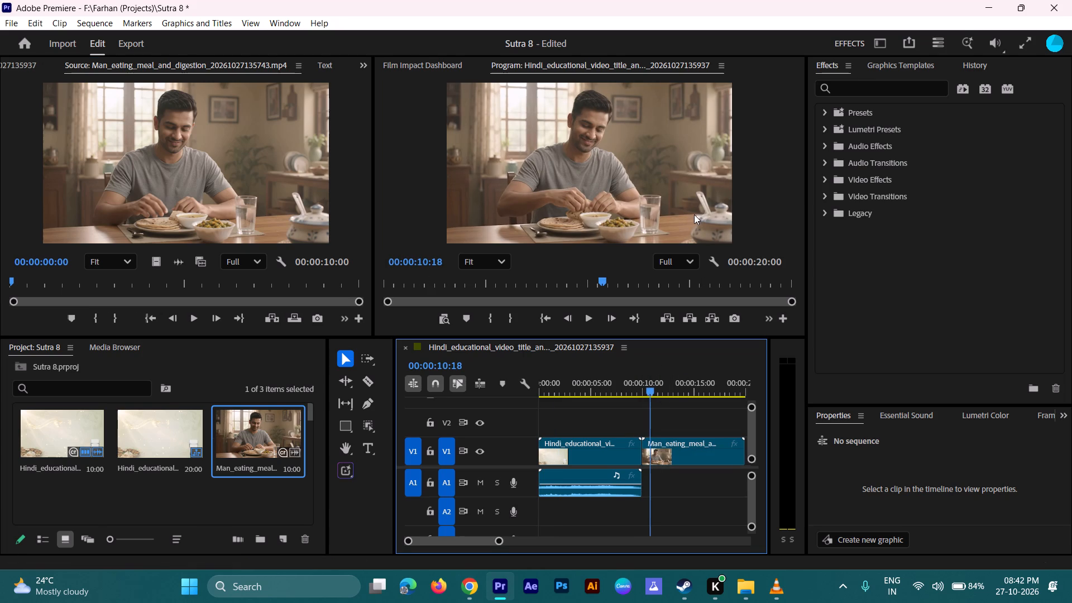
Import the Cook_preparing_curry_in_kitchen clip from Downloads into the Sutra 8 project.
{"action": "left_click", "coordinate": [683, 389]}
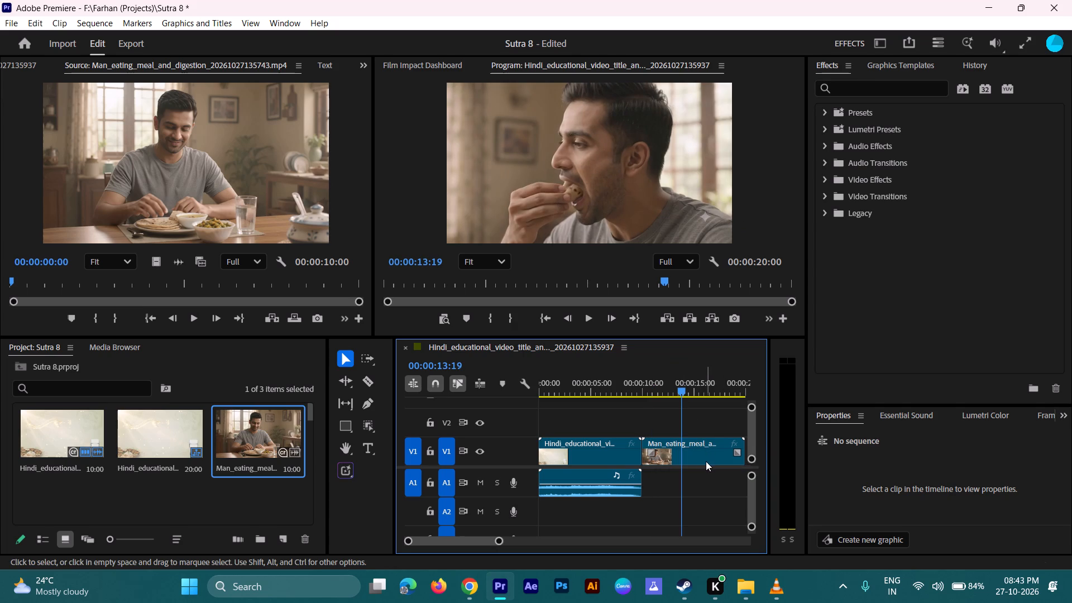
{"action": "left_click", "coordinate": [705, 461]}
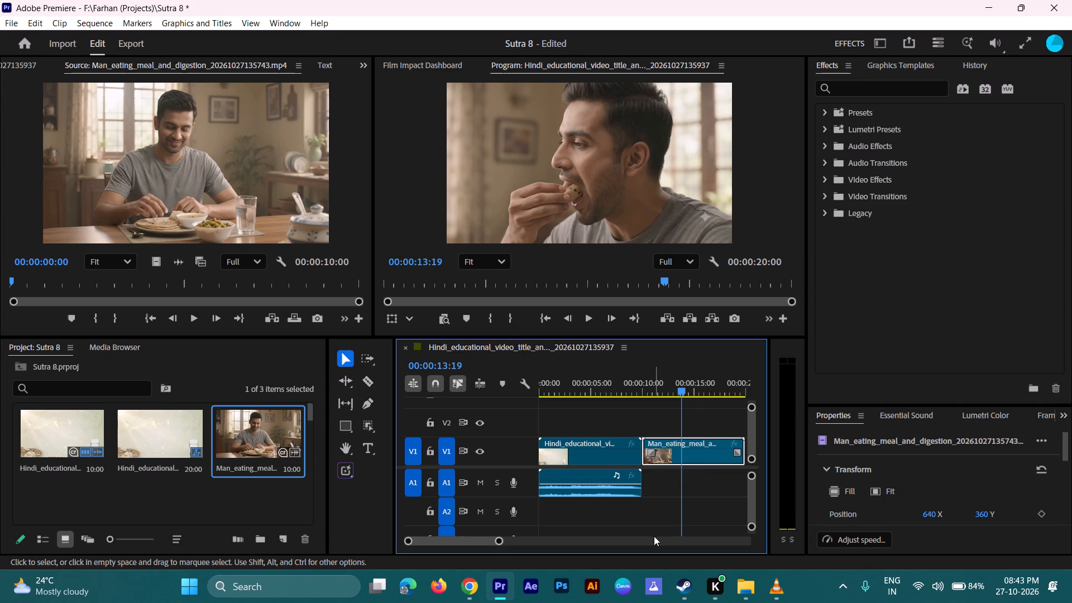
{"action": "double_click", "coordinate": [748, 593]}
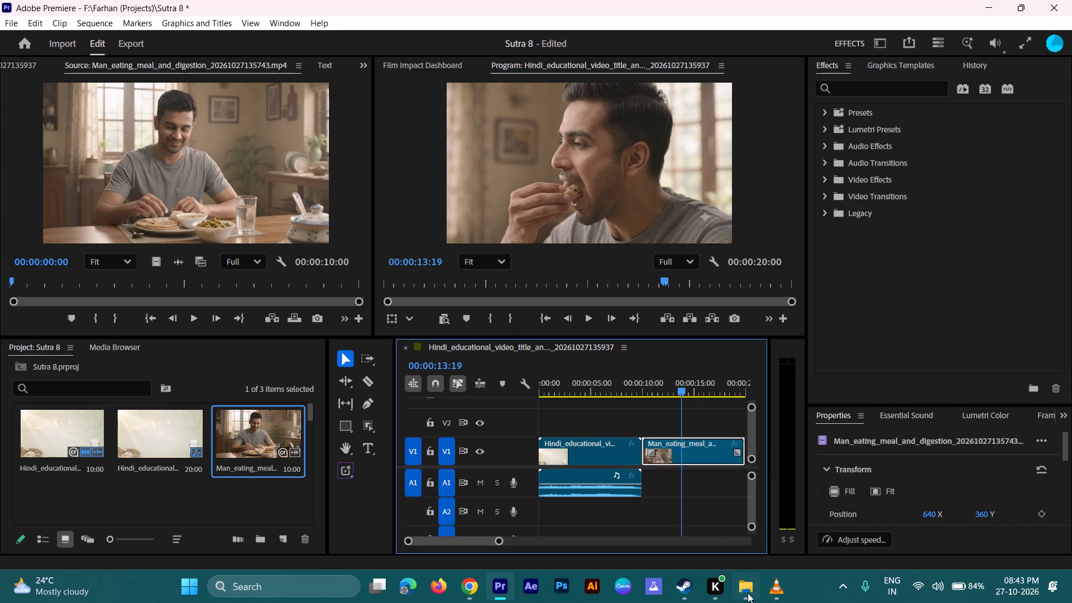
{"action": "left_click", "coordinate": [749, 594]}
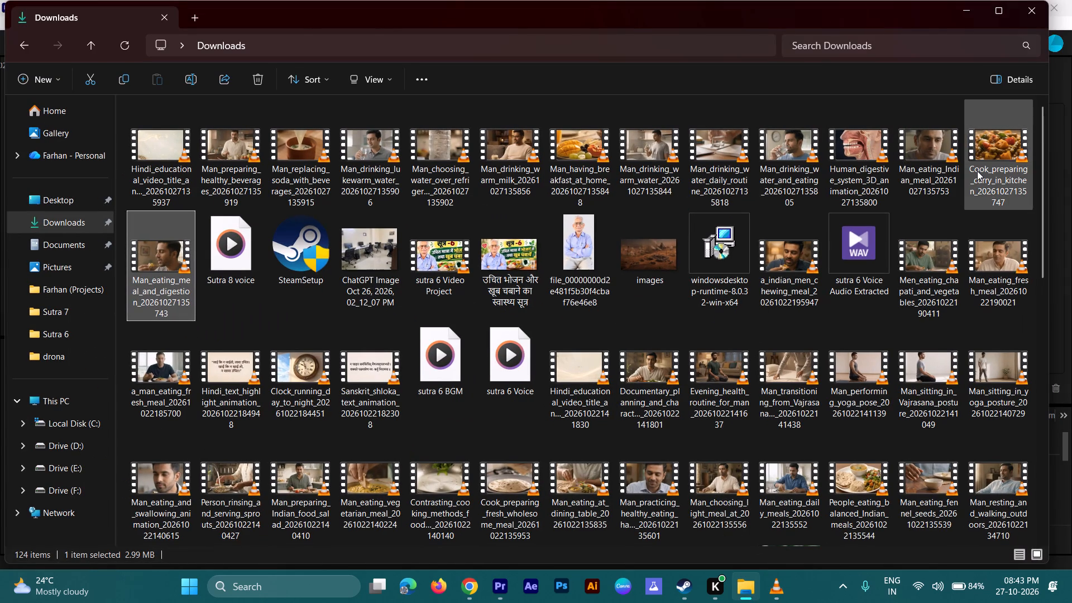
{"action": "left_click", "coordinate": [977, 171]}
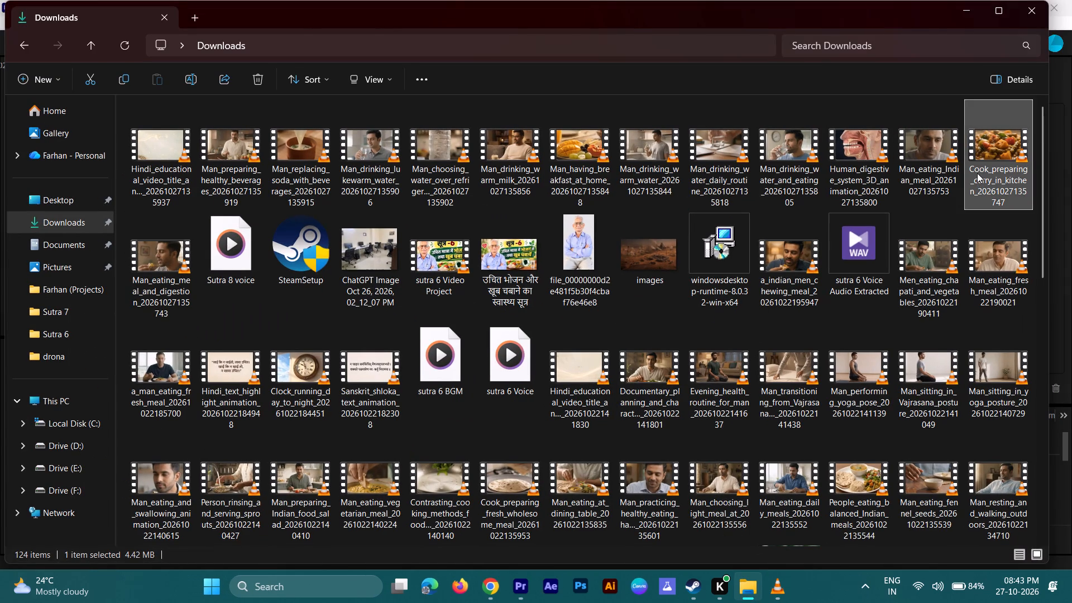
{"action": "left_click_drag", "start_coordinate": [975, 170], "coordinate": [530, 581]}
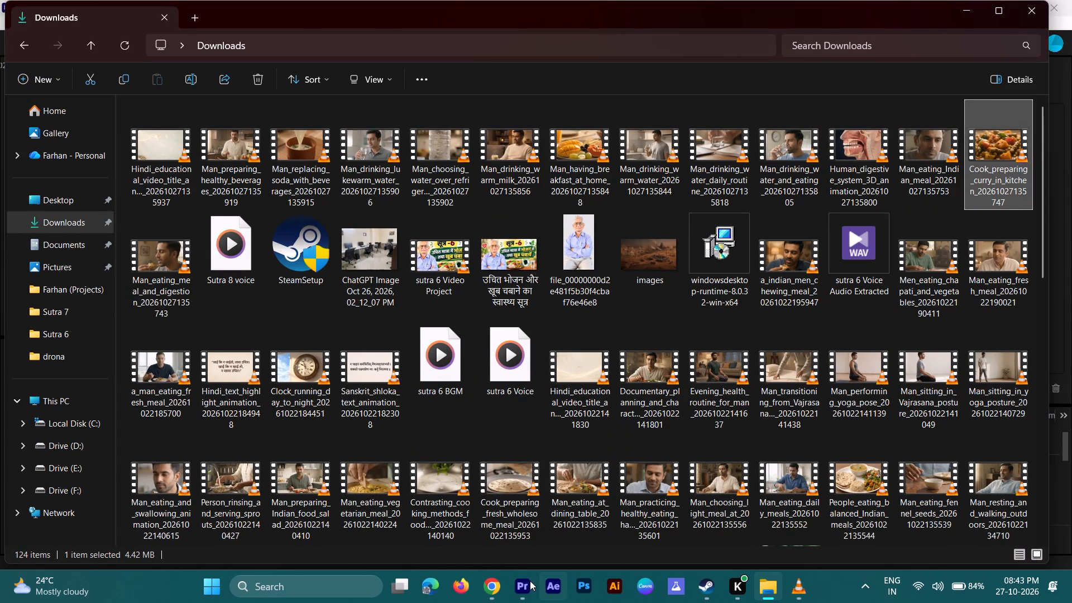
{"action": "left_click_drag", "start_coordinate": [530, 581], "coordinate": [735, 453]}
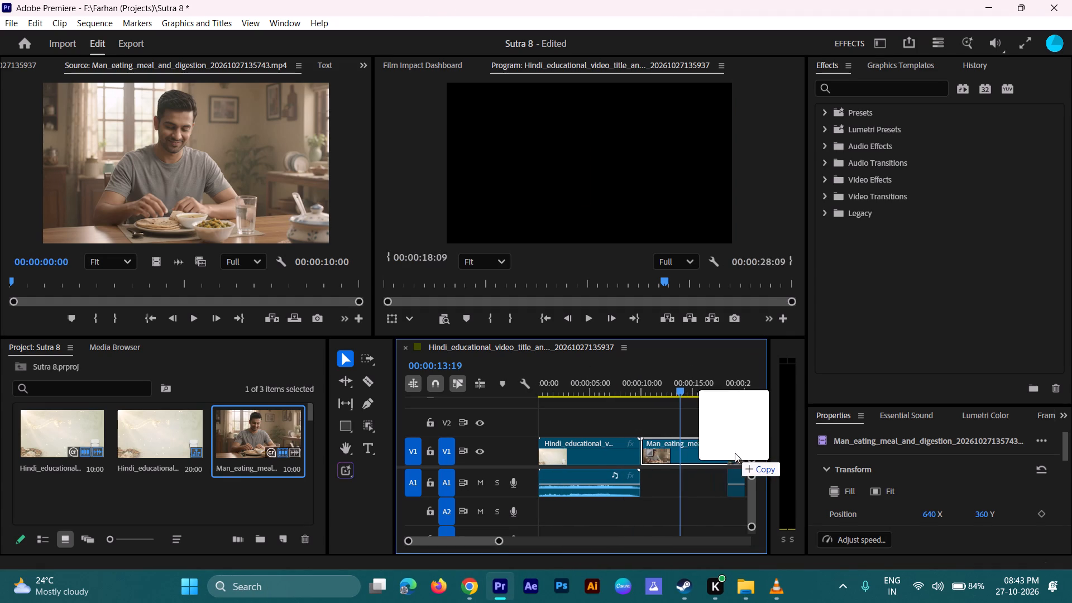
{"action": "left_click_drag", "start_coordinate": [735, 453], "coordinate": [292, 542]}
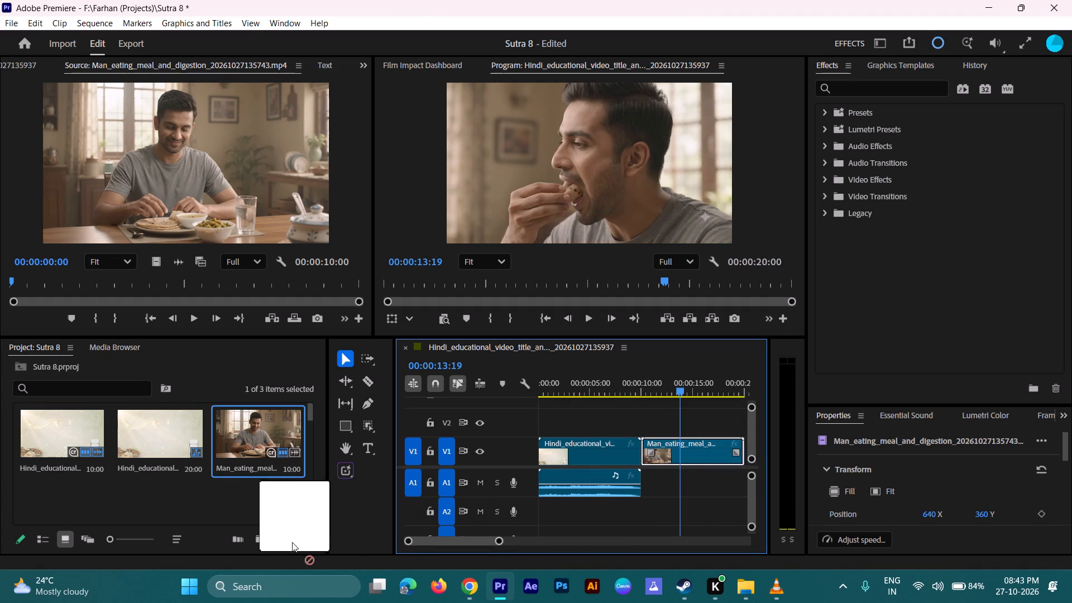
{"action": "left_click_drag", "start_coordinate": [292, 542], "coordinate": [247, 493]}
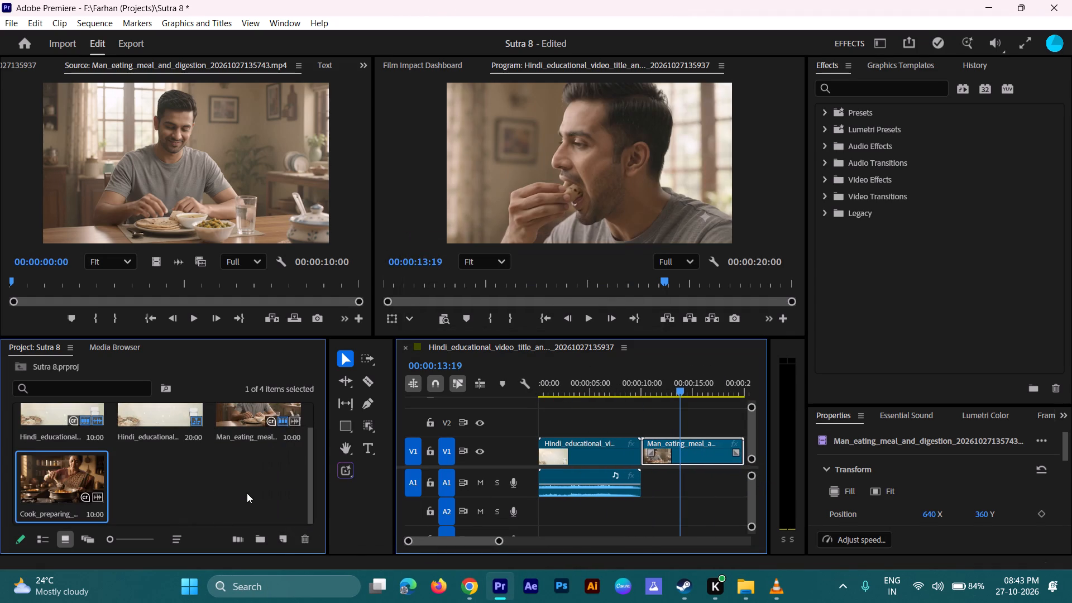
Place only the video of the Cook_preparing_curry_in_kitchen clip on V1 from 00:00:19:05, overwriting the tail of the Man_eating_meal_and_digestion clip.
{"action": "double_click", "coordinate": [62, 481]}
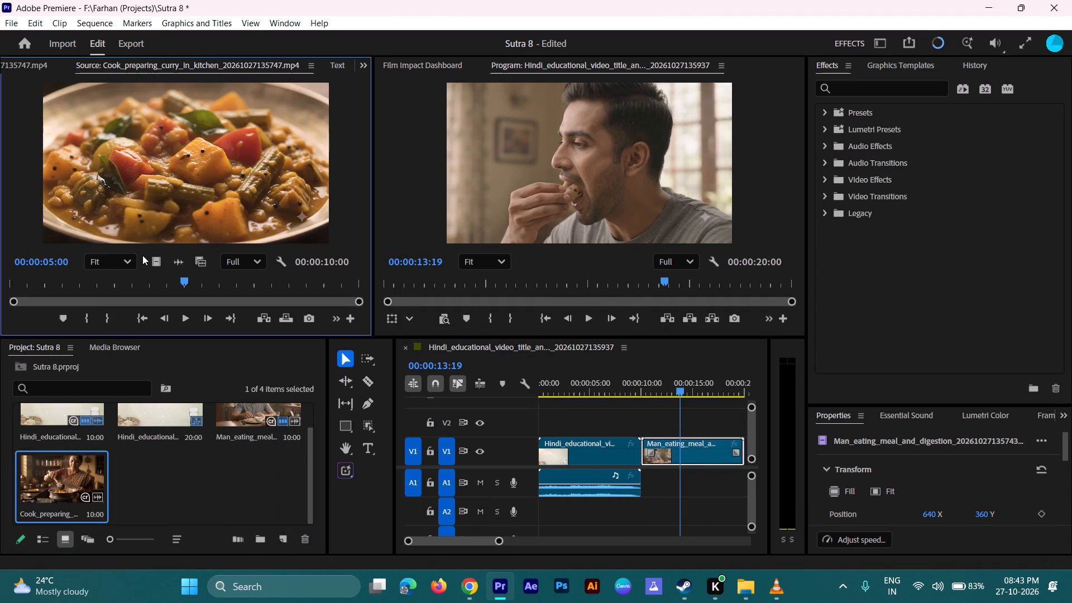
{"action": "left_click_drag", "start_coordinate": [155, 260], "coordinate": [736, 435]}
{"action": "left_click_drag", "start_coordinate": [736, 435], "coordinate": [667, 459]}
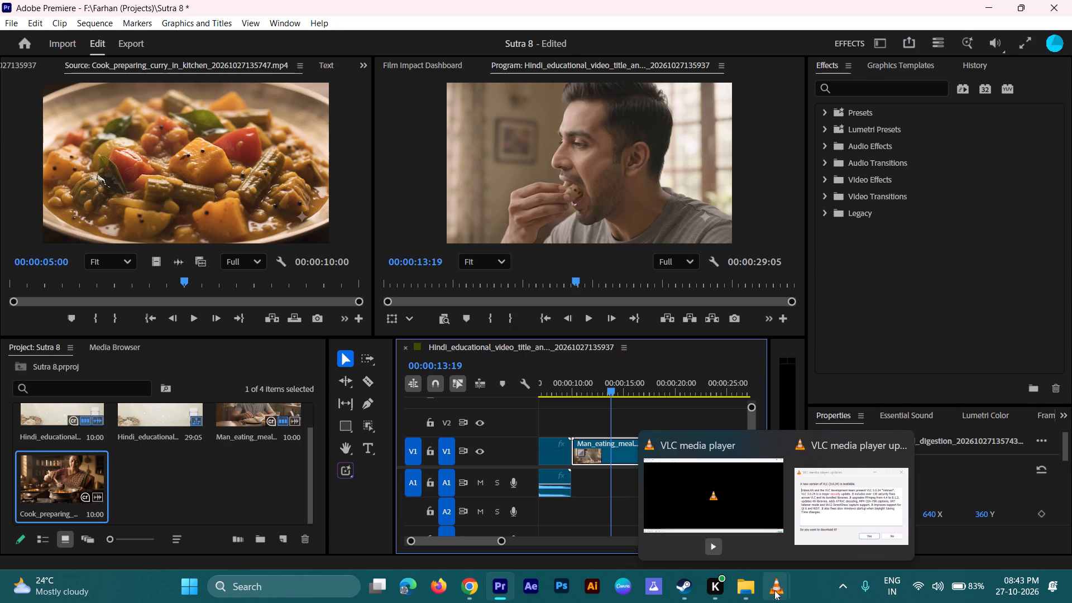
Close VLC media player.
{"action": "left_click", "coordinate": [777, 449]}
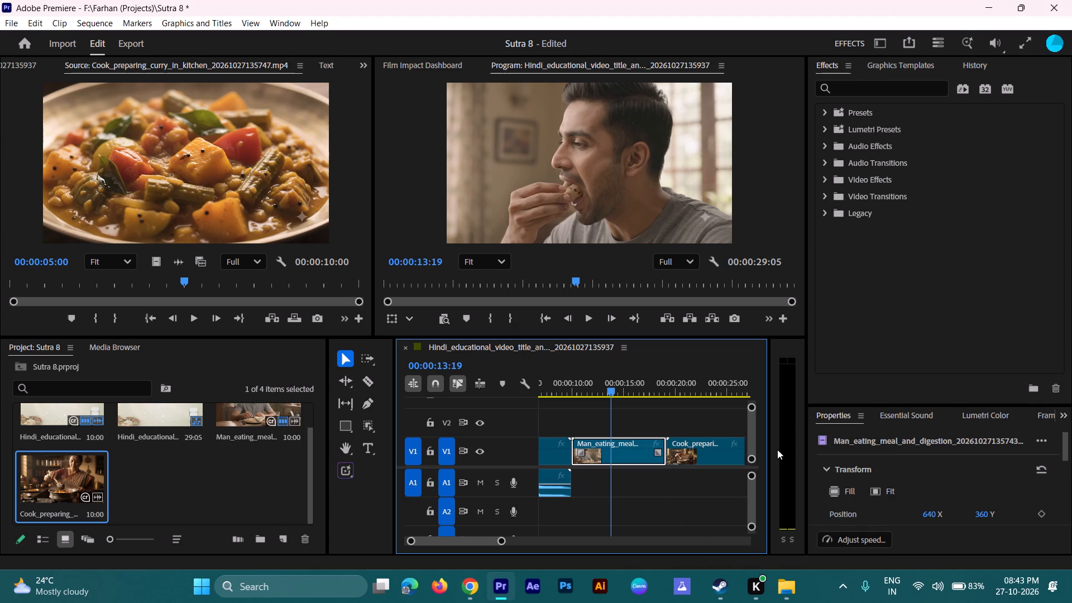
Import the Man_eating_Indian_meal clip from Downloads into the Sutra 8 project.
{"action": "left_click", "coordinate": [772, 579]}
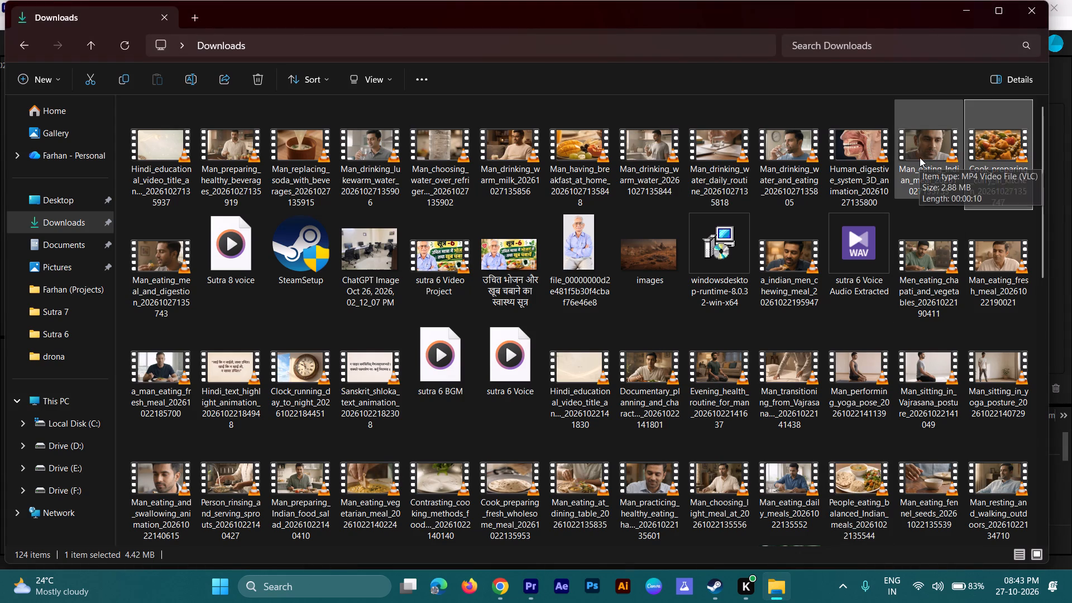
{"action": "left_click_drag", "start_coordinate": [920, 157], "coordinate": [596, 571]}
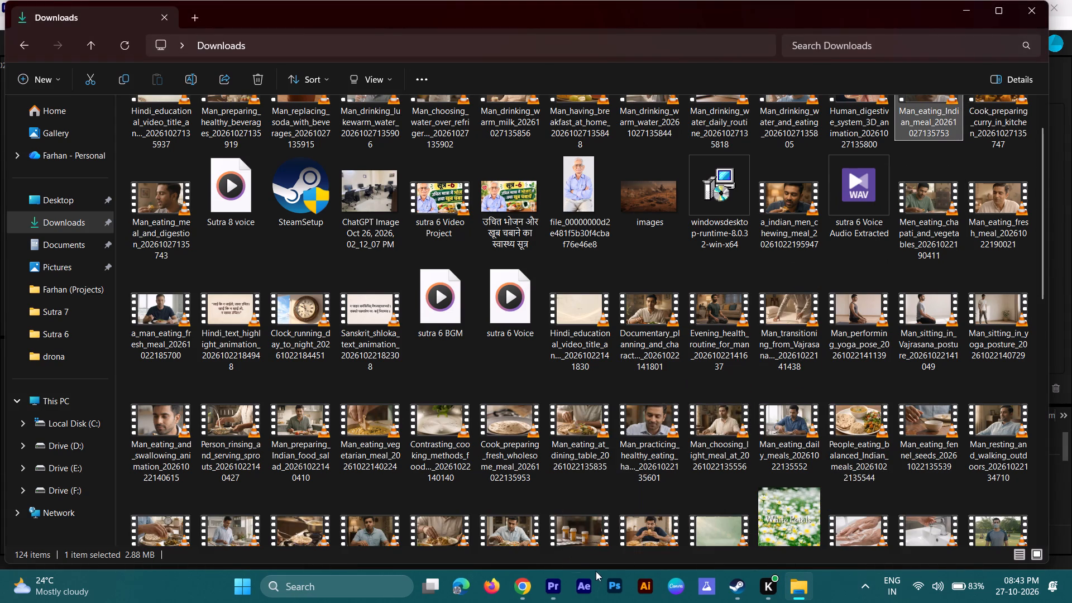
{"action": "left_click_drag", "start_coordinate": [596, 571], "coordinate": [544, 499]}
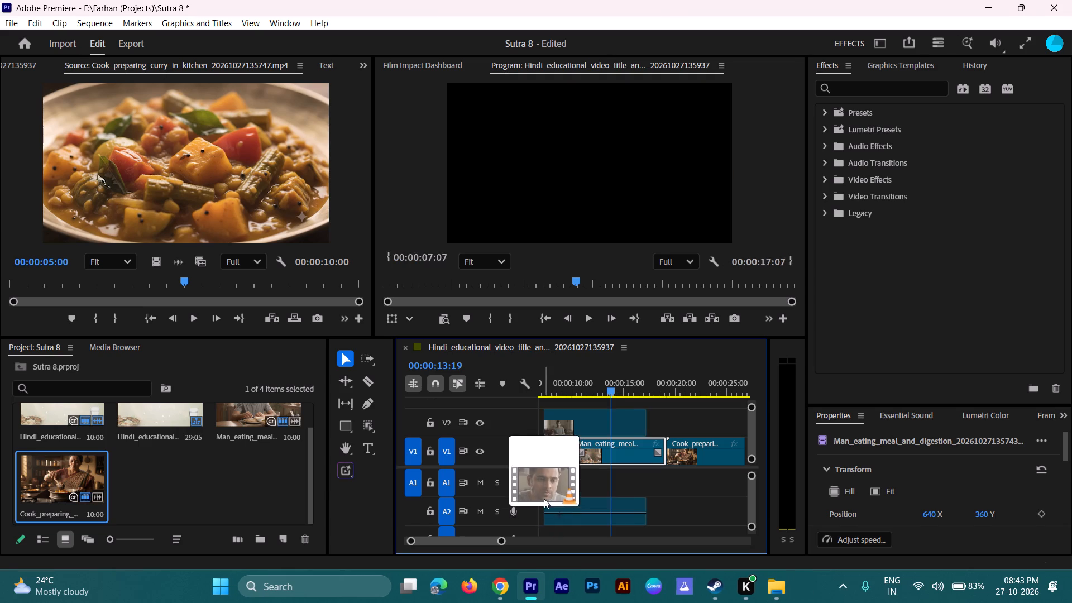
{"action": "left_click_drag", "start_coordinate": [544, 499], "coordinate": [246, 489]}
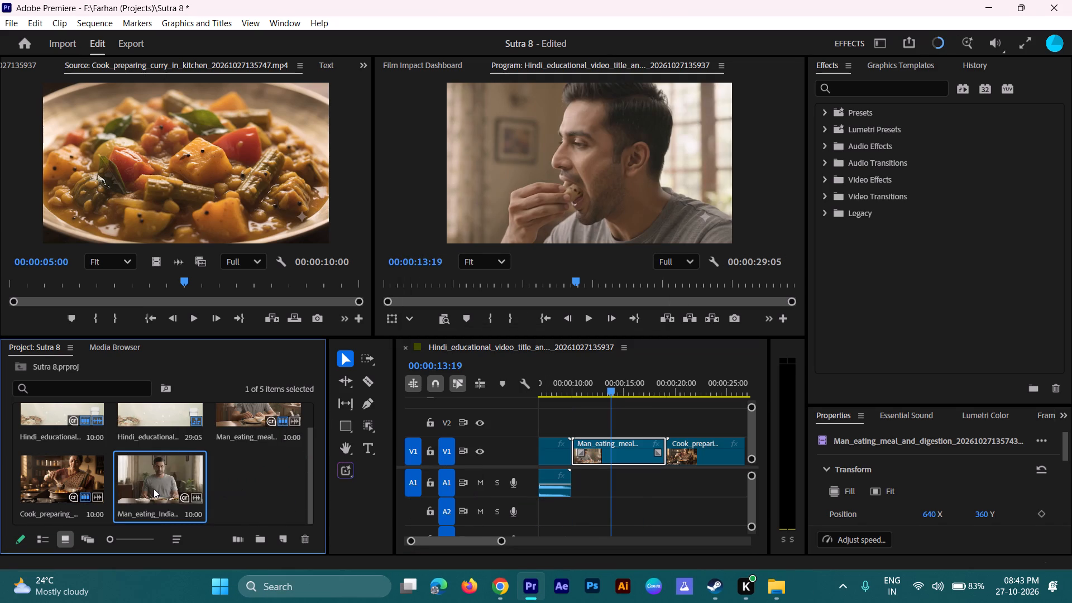
Place only the video of the Man_eating_Indian_meal clip on V1 directly after the Cook_preparing_curry clip and leave nothing selected.
{"action": "double_click", "coordinate": [154, 489]}
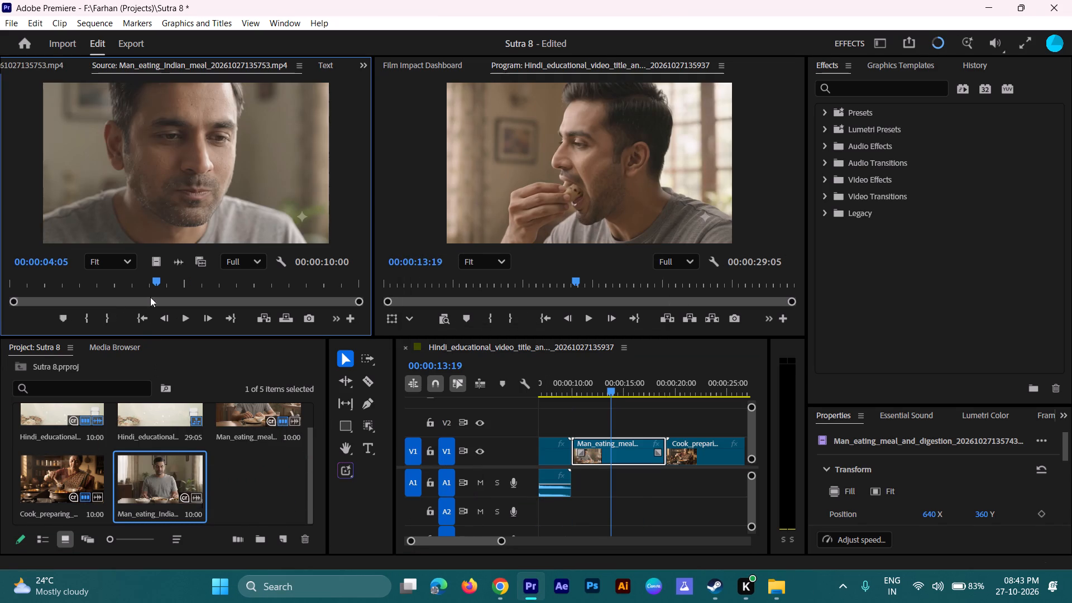
{"action": "left_click_drag", "start_coordinate": [155, 259], "coordinate": [189, 266]}
{"action": "left_click_drag", "start_coordinate": [189, 266], "coordinate": [625, 481]}
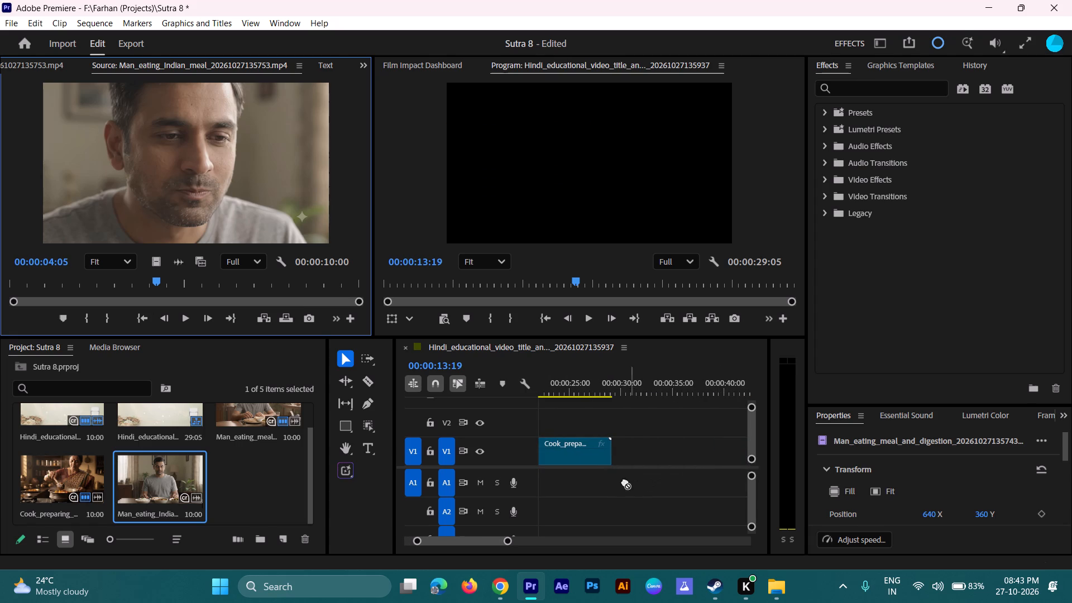
{"action": "left_click_drag", "start_coordinate": [625, 481], "coordinate": [620, 453]}
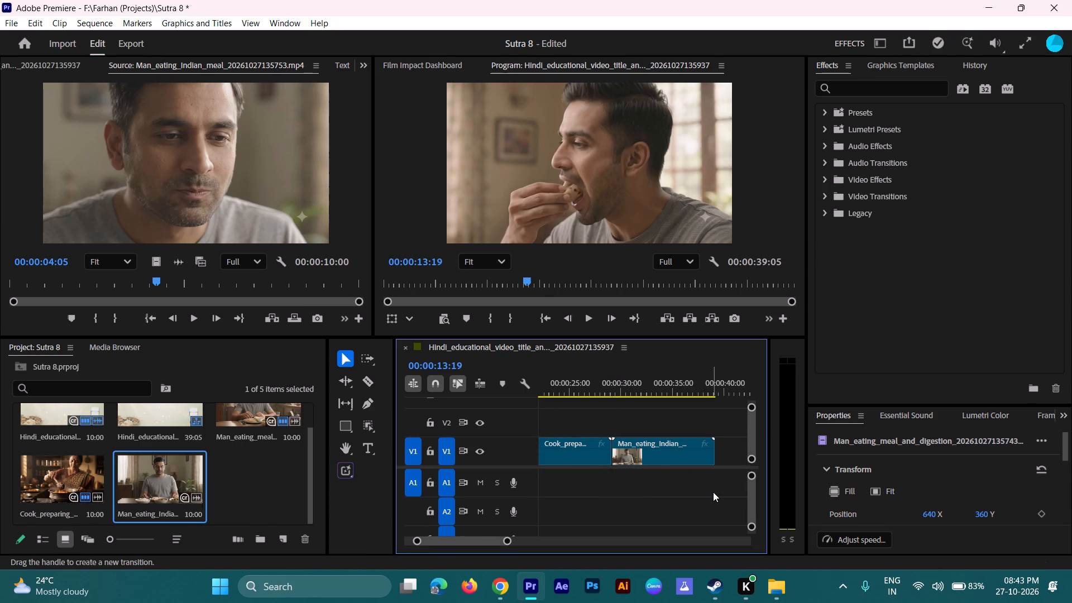
{"action": "left_click", "coordinate": [713, 492]}
{"action": "left_click", "coordinate": [724, 463]}
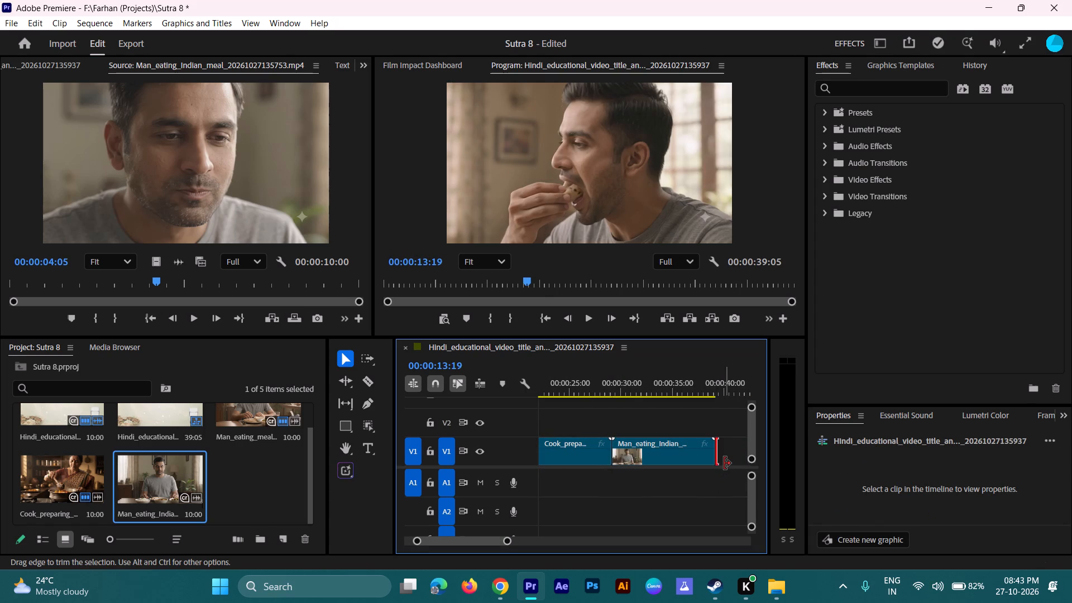
{"action": "left_click", "coordinate": [676, 486]}
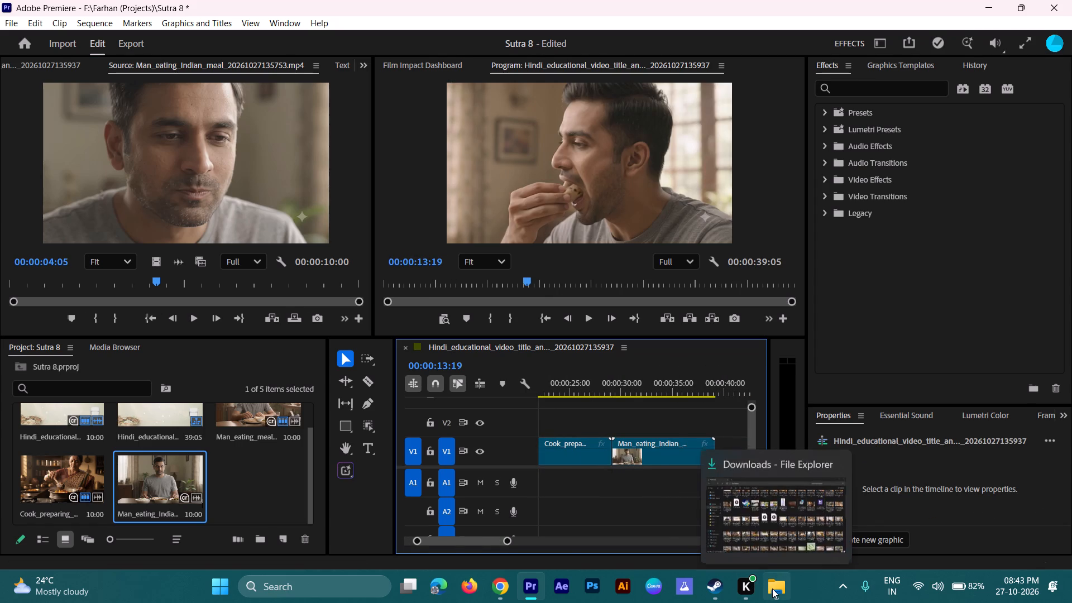
Import the Human_digestive_system_3D_animation clip from Downloads into the Sutra 8 project.
{"action": "left_click", "coordinate": [772, 588]}
{"action": "scroll", "coordinate": [786, 419], "scroll_direction": "down", "scroll_amount": 1}
{"action": "scroll", "coordinate": [786, 419], "scroll_direction": "up", "scroll_amount": 2}
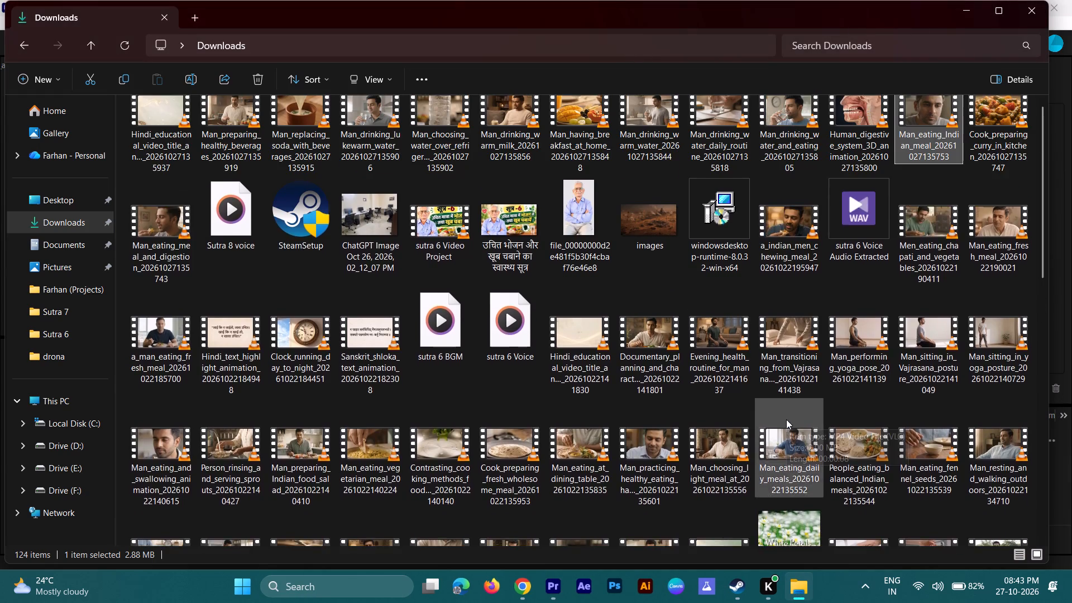
{"action": "left_click_drag", "start_coordinate": [867, 155], "coordinate": [555, 598]}
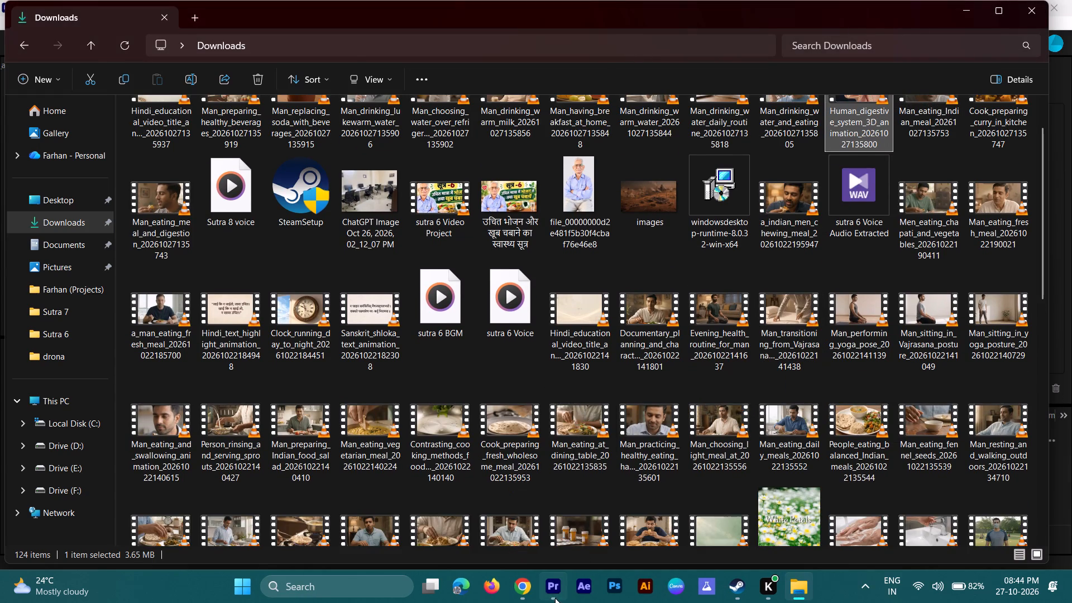
{"action": "left_click_drag", "start_coordinate": [555, 598], "coordinate": [242, 516]}
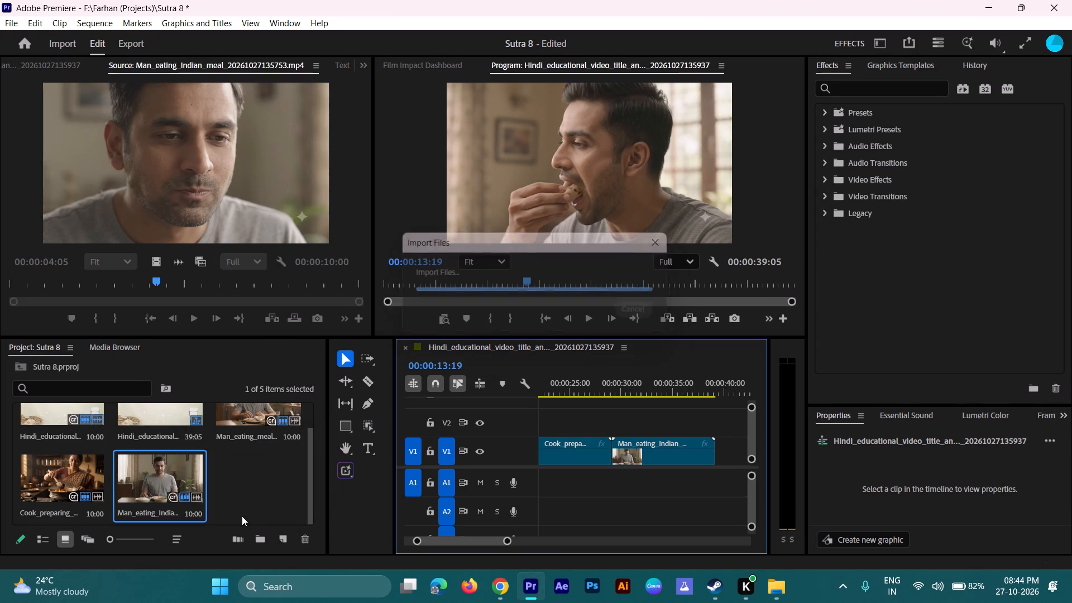
Place only the video of the Human_digestive_system_3D_animation clip on V1 directly after the Man_eating_Indian_meal clip.
{"action": "double_click", "coordinate": [232, 477]}
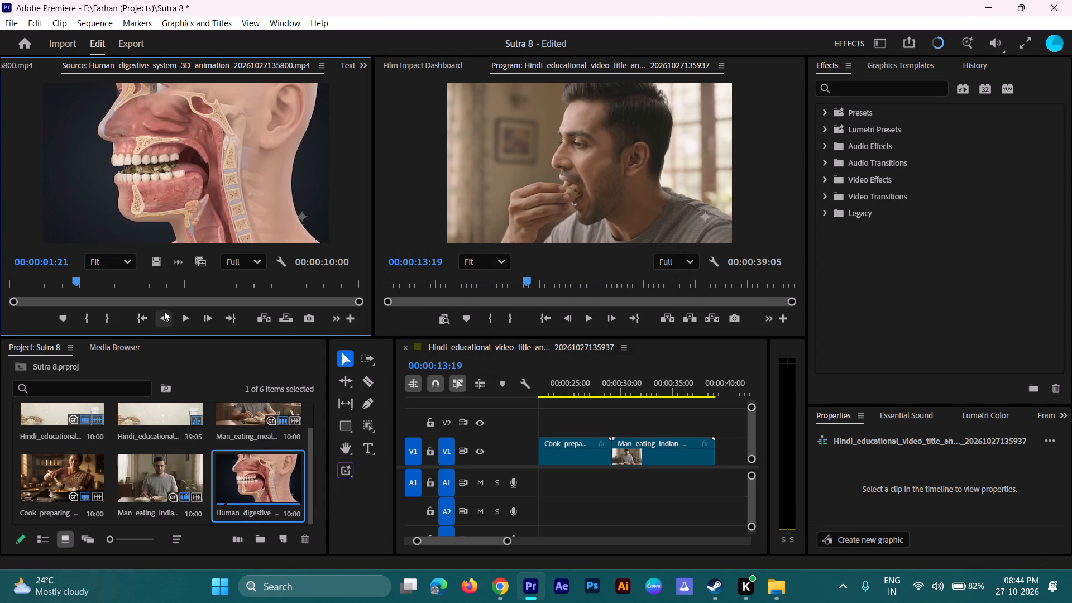
{"action": "left_click_drag", "start_coordinate": [155, 263], "coordinate": [213, 285]}
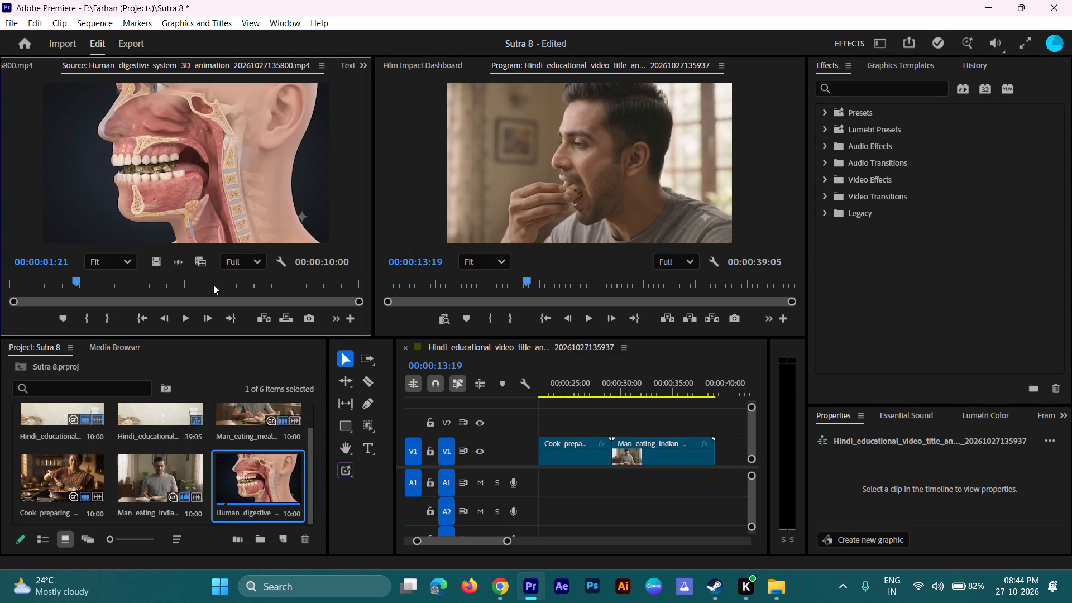
{"action": "left_click_drag", "start_coordinate": [213, 285], "coordinate": [720, 462]}
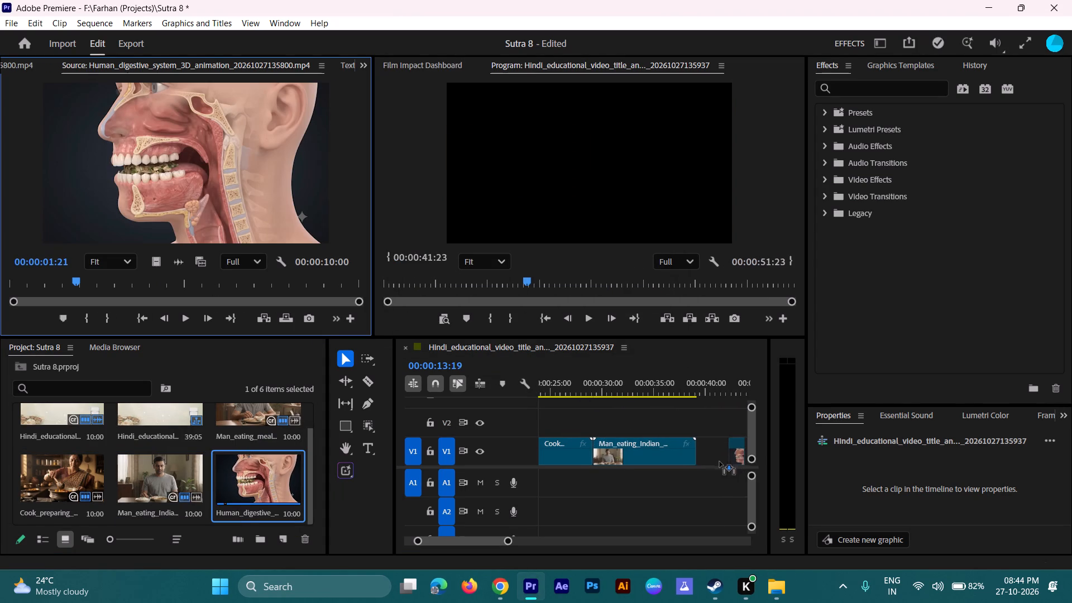
{"action": "left_click_drag", "start_coordinate": [720, 462], "coordinate": [694, 461]}
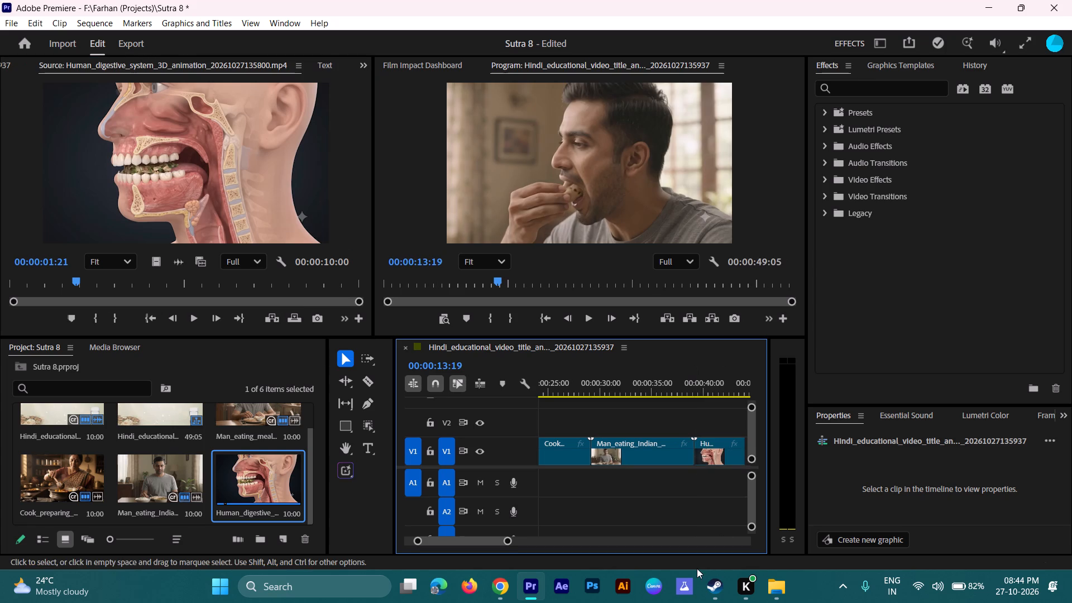
Import the Man_drinking_water_and_eating clip from Downloads into the Sutra 8 project.
{"action": "left_click", "coordinate": [773, 592]}
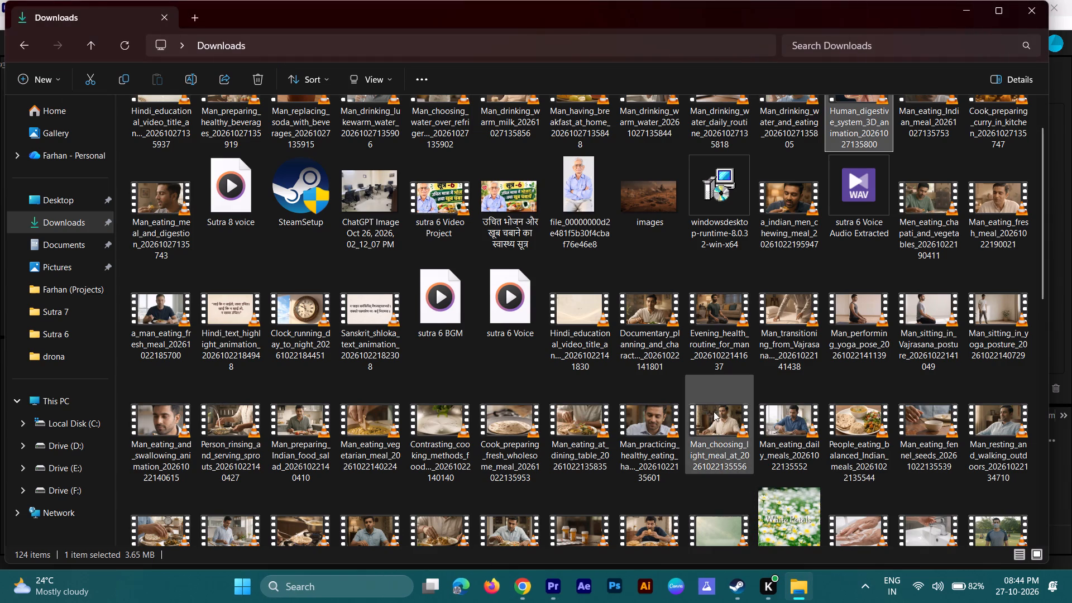
{"action": "scroll", "coordinate": [714, 394], "scroll_direction": "up", "scroll_amount": 2}
{"action": "left_click", "coordinate": [786, 135]}
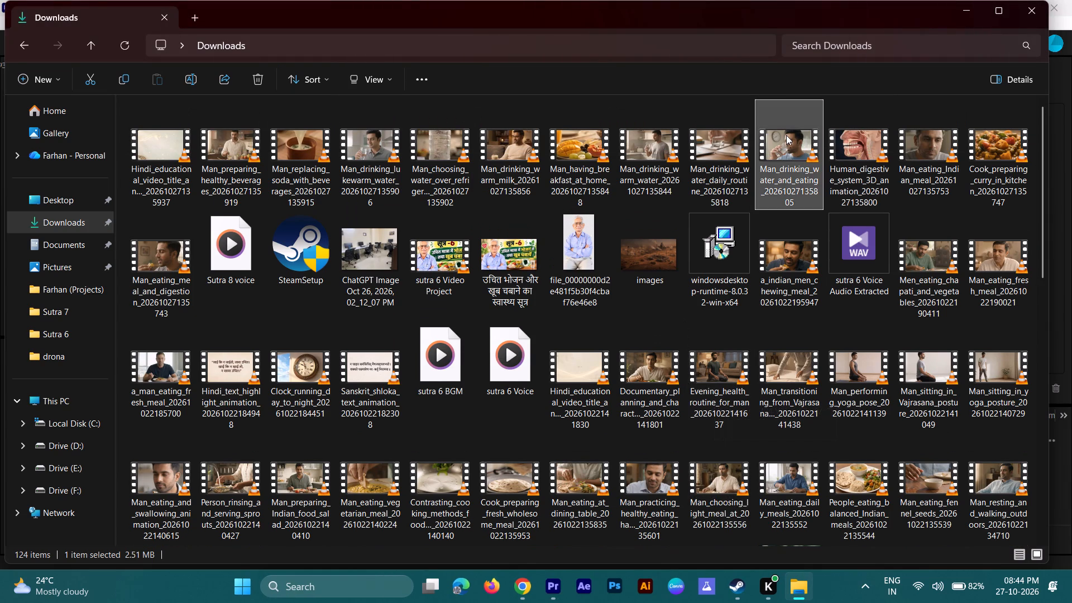
{"action": "left_click_drag", "start_coordinate": [786, 135], "coordinate": [565, 585]}
{"action": "left_click_drag", "start_coordinate": [565, 585], "coordinate": [763, 171]}
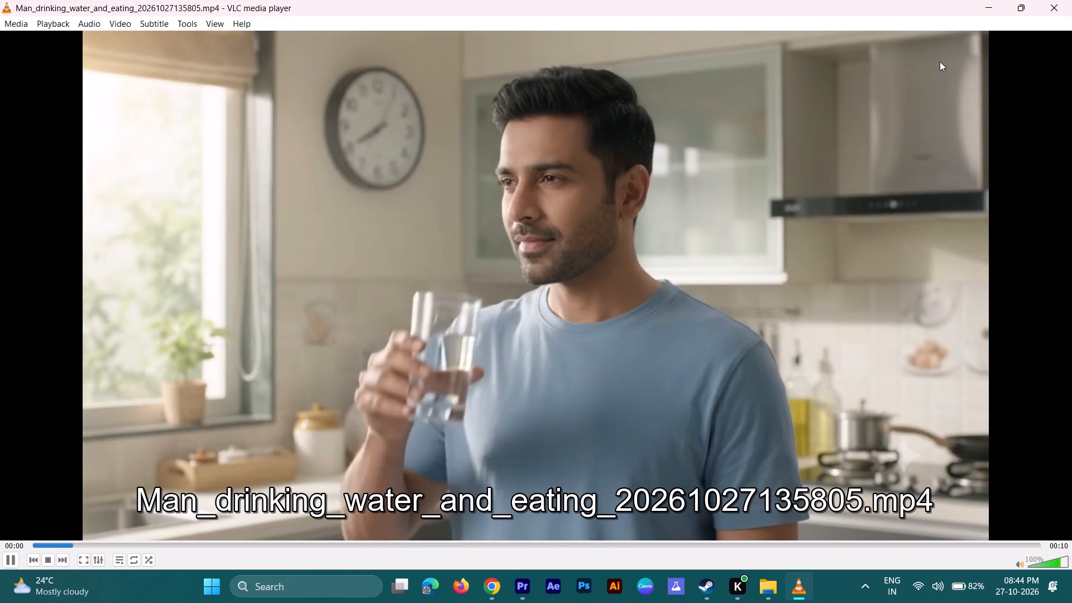
{"action": "left_click", "coordinate": [1060, 0]}
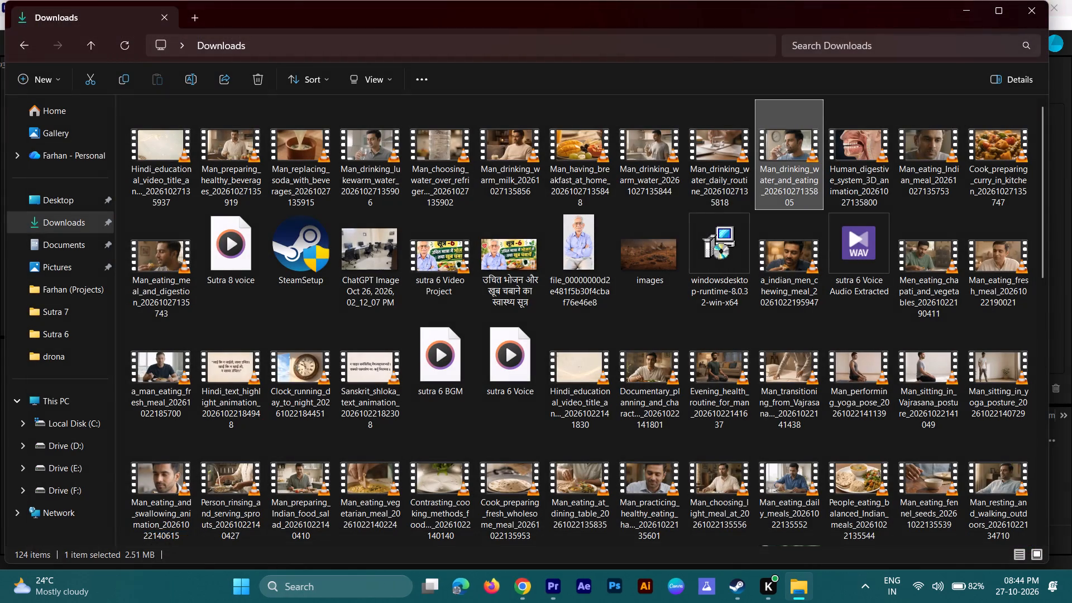
{"action": "left_click_drag", "start_coordinate": [798, 152], "coordinate": [526, 602]}
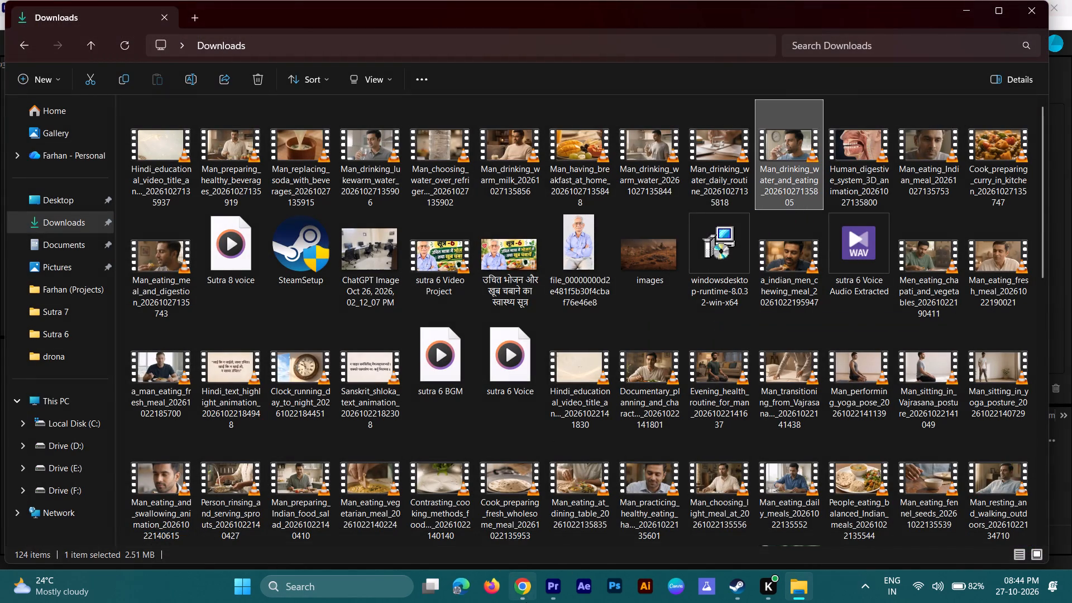
{"action": "left_click_drag", "start_coordinate": [526, 602], "coordinate": [638, 486]}
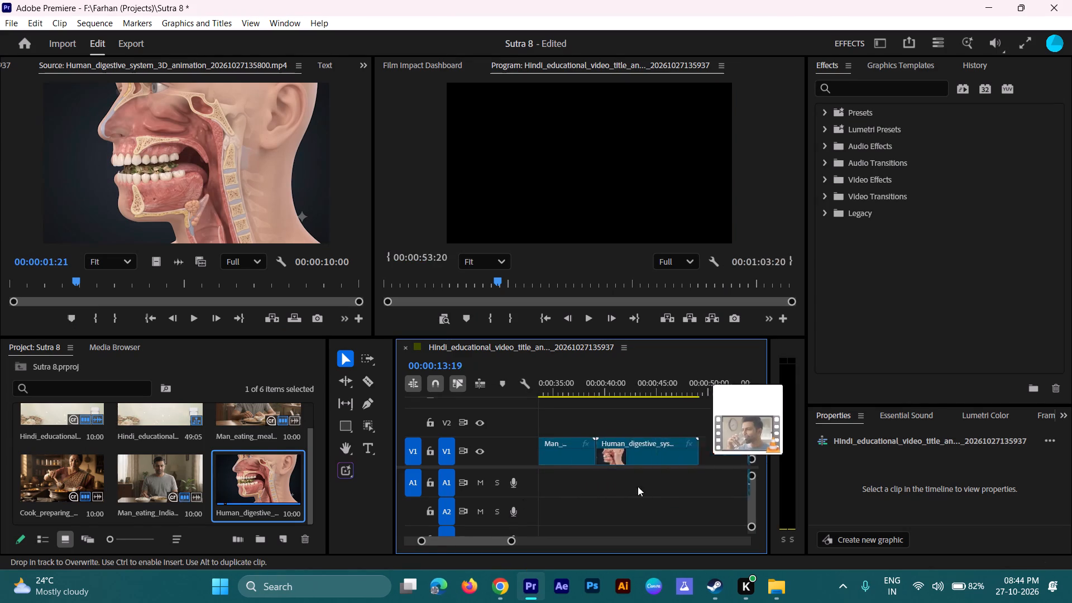
{"action": "left_click_drag", "start_coordinate": [638, 486], "coordinate": [245, 516]}
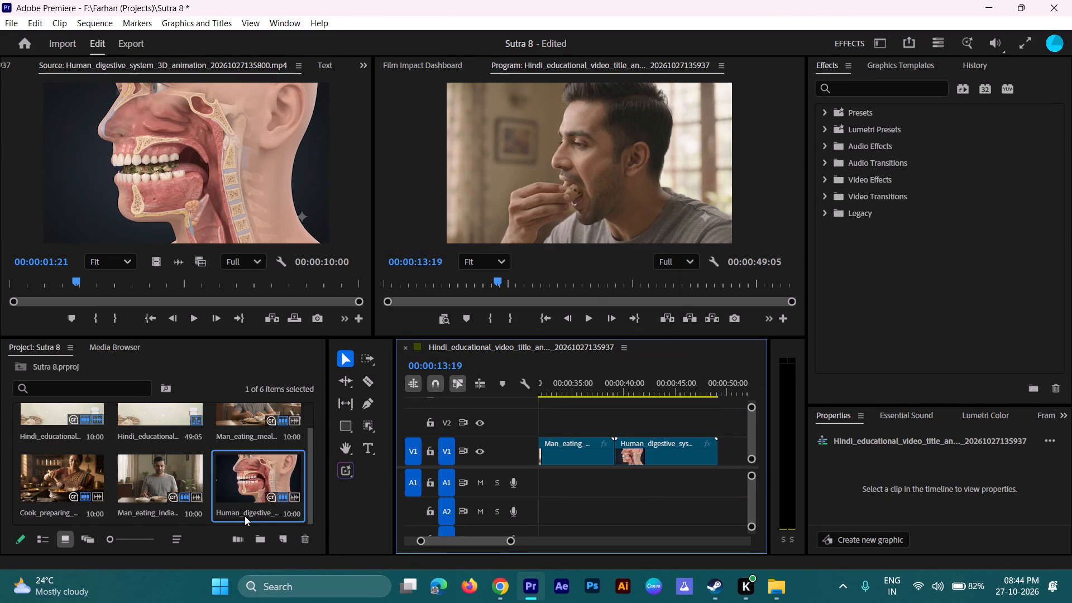
Place only the video of the Man_drinking_water_and_eating clip on V1 directly after the Human_digestive_system_3D_animation clip.
{"action": "double_click", "coordinate": [259, 490]}
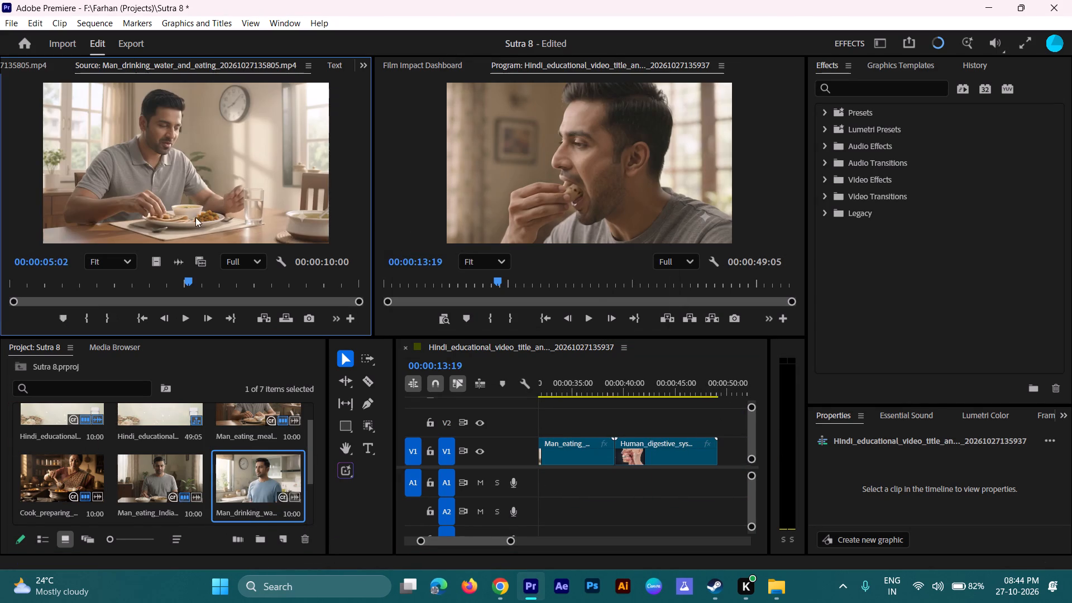
{"action": "left_click_drag", "start_coordinate": [155, 262], "coordinate": [656, 391]}
{"action": "left_click_drag", "start_coordinate": [656, 391], "coordinate": [720, 443]}
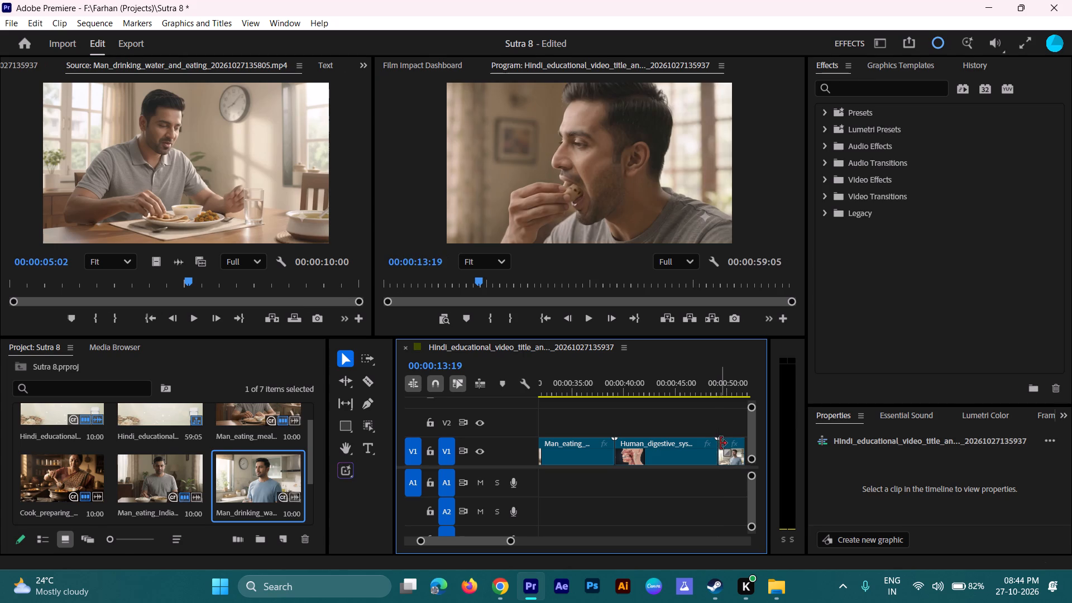
Import the Man_drinking_water_daily_routine clip from Downloads into the Sutra 8 project.
{"action": "left_click", "coordinate": [779, 596]}
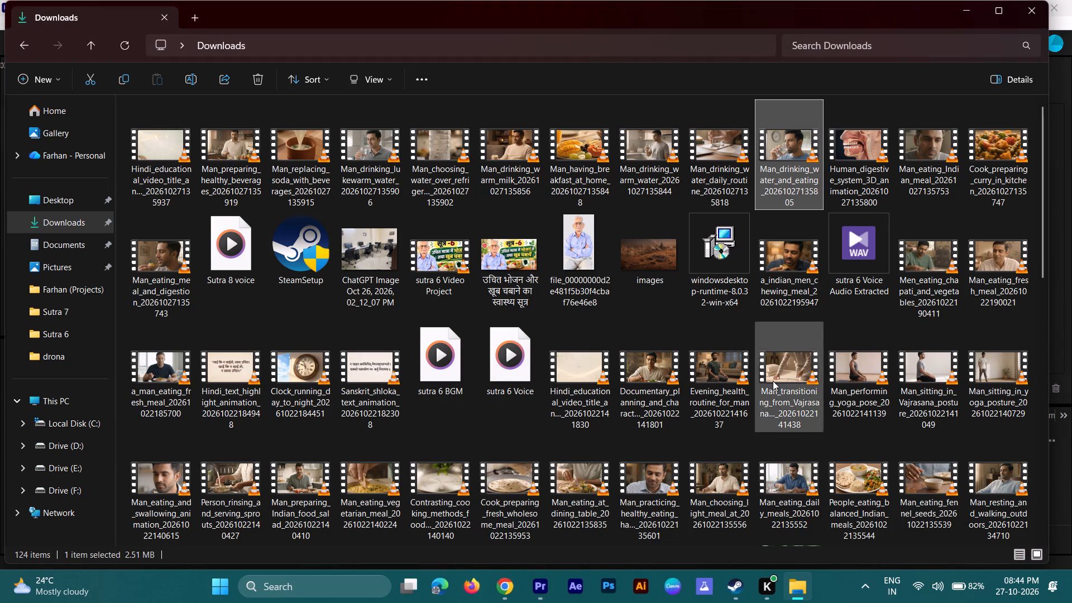
{"action": "left_click", "coordinate": [705, 127]}
{"action": "left_click_drag", "start_coordinate": [705, 127], "coordinate": [706, 240]}
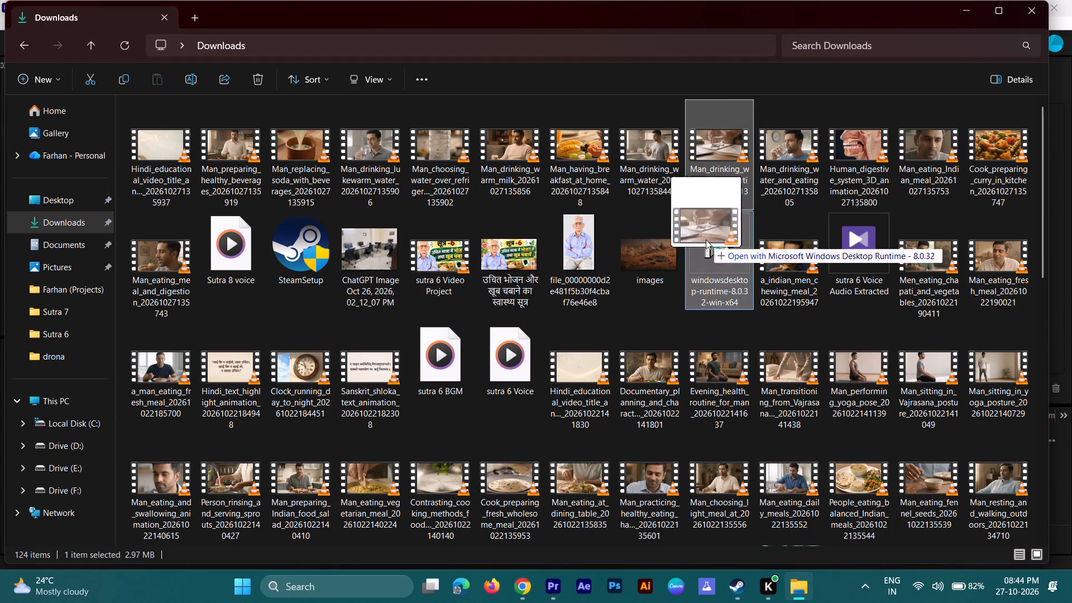
{"action": "left_click_drag", "start_coordinate": [706, 240], "coordinate": [557, 588]}
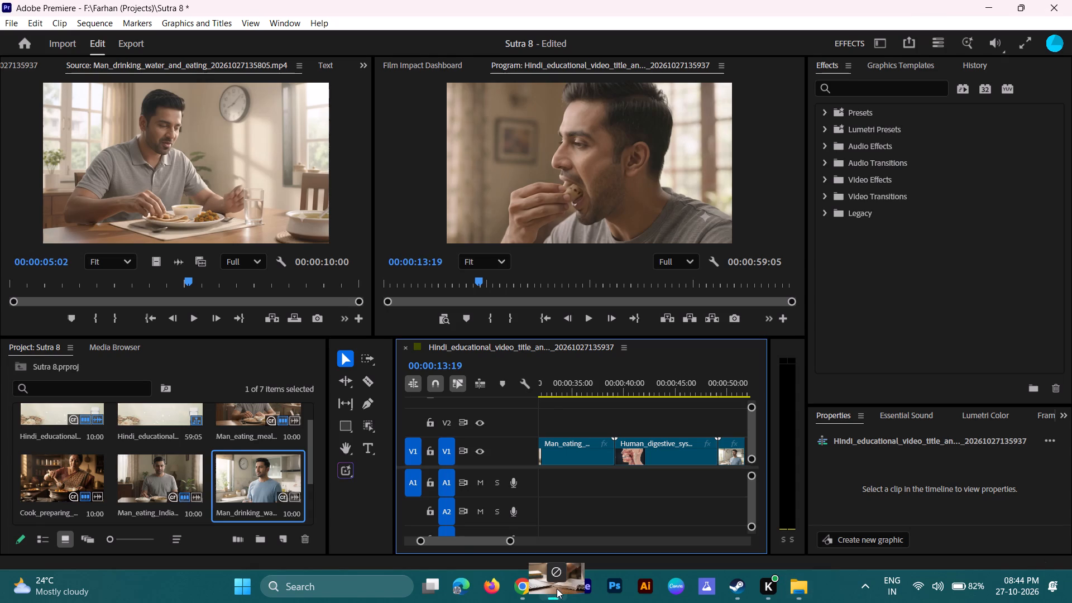
{"action": "left_click_drag", "start_coordinate": [557, 588], "coordinate": [274, 514]}
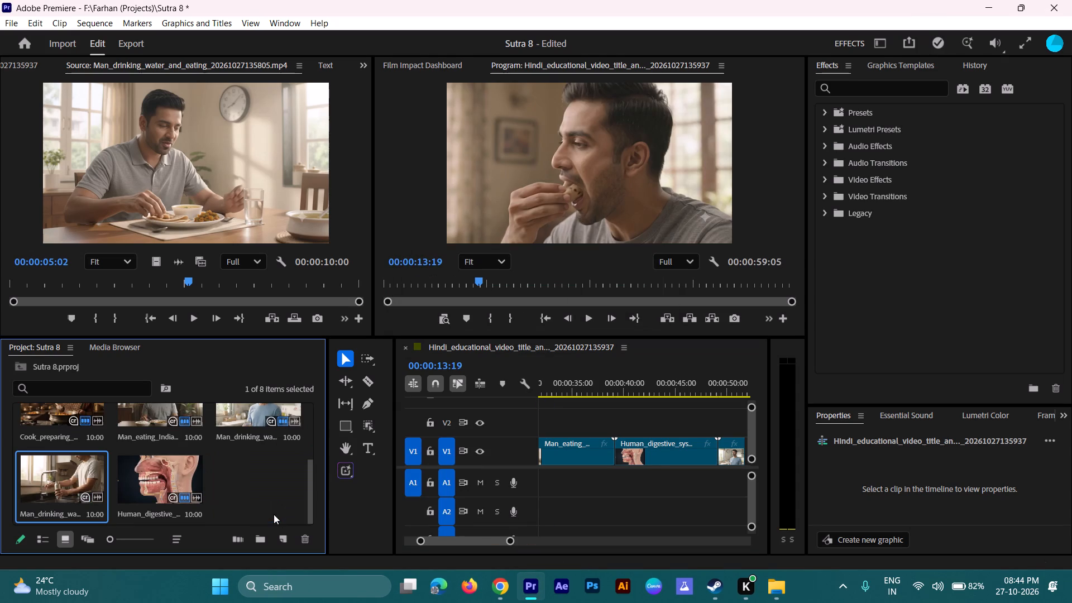
Place only the video of the Man_drinking_water_daily_routine clip on V1 directly after the Man_drinking_water_and_eating clip.
{"action": "double_click", "coordinate": [46, 480]}
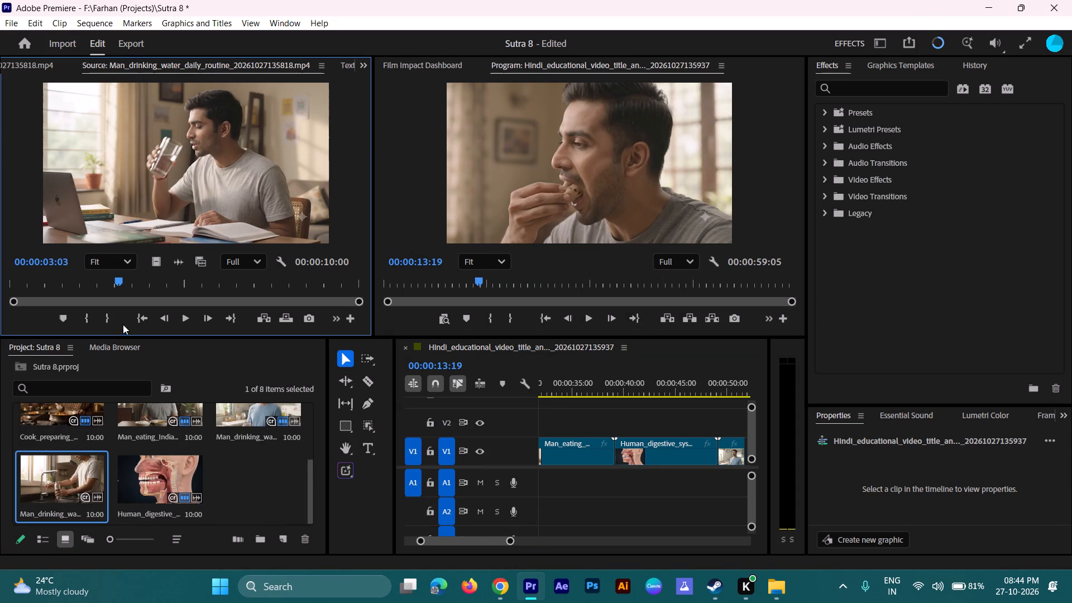
{"action": "left_click_drag", "start_coordinate": [156, 257], "coordinate": [717, 447]}
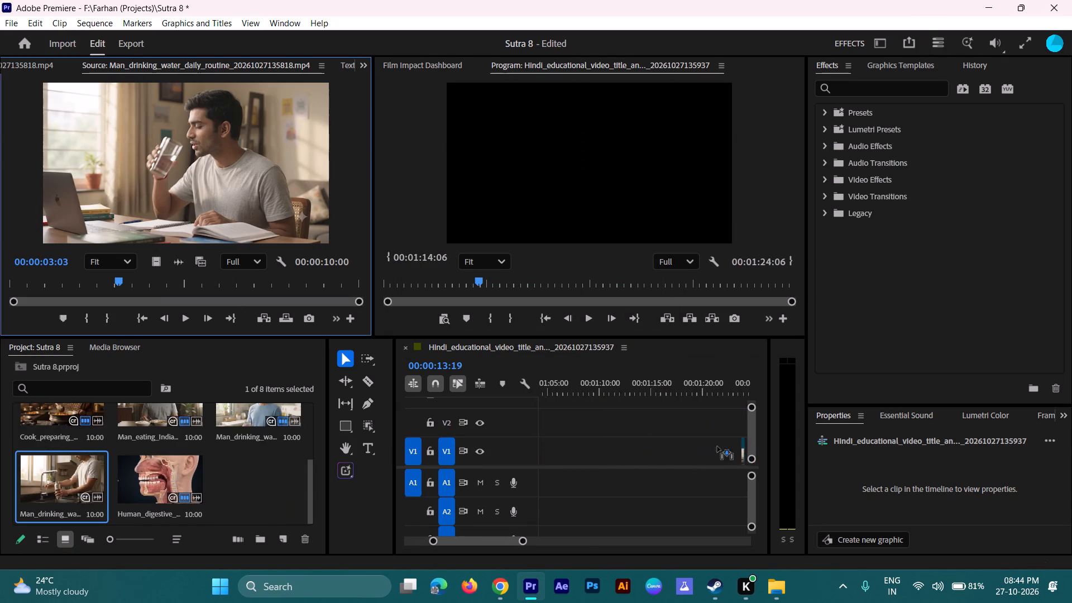
{"action": "left_click_drag", "start_coordinate": [717, 447], "coordinate": [575, 464]}
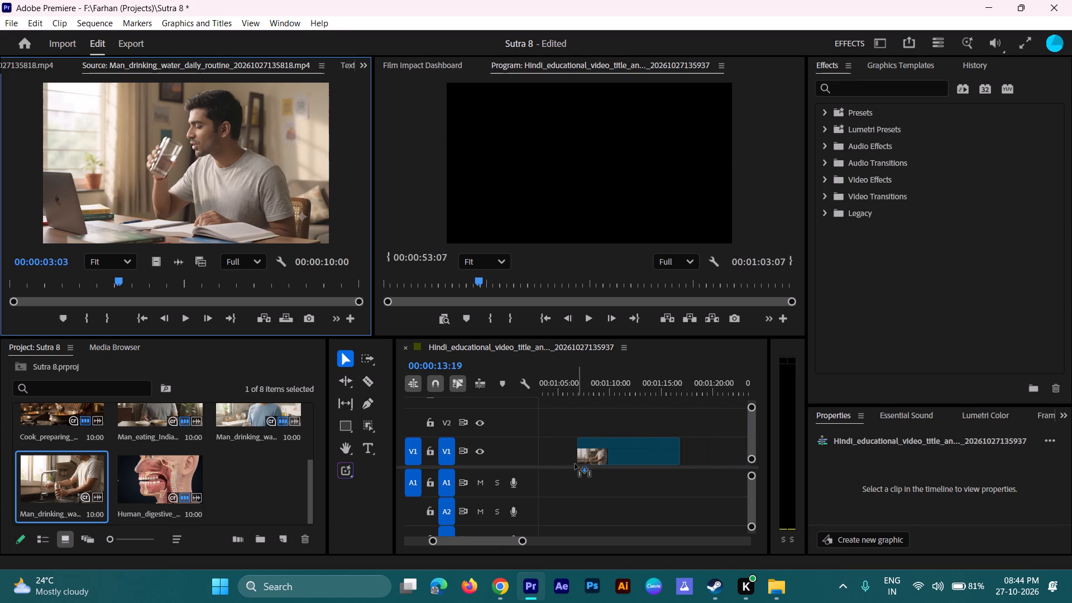
{"action": "left_click_drag", "start_coordinate": [575, 464], "coordinate": [619, 449]}
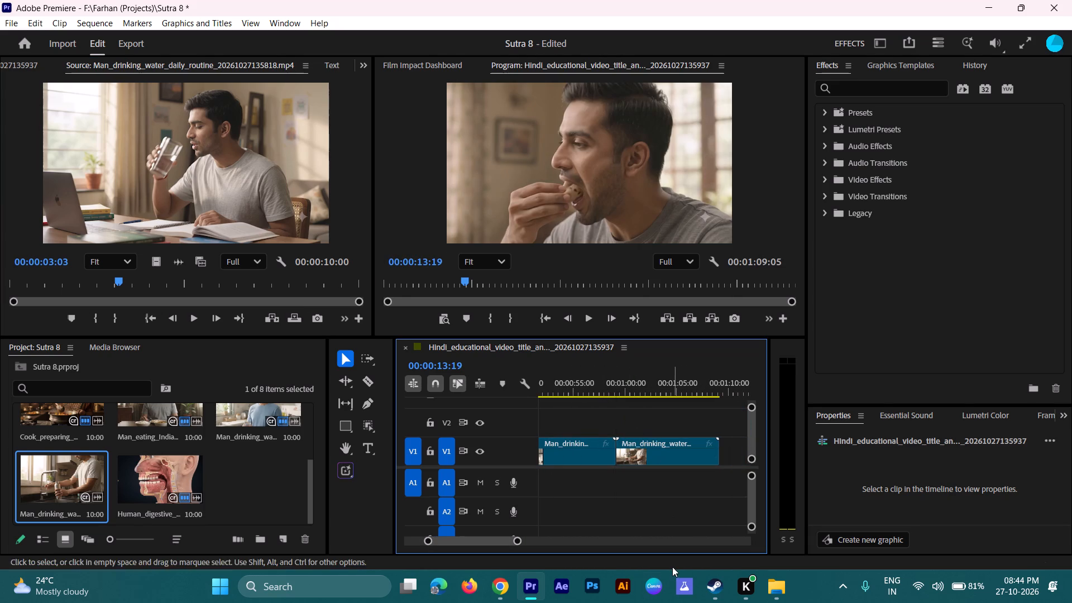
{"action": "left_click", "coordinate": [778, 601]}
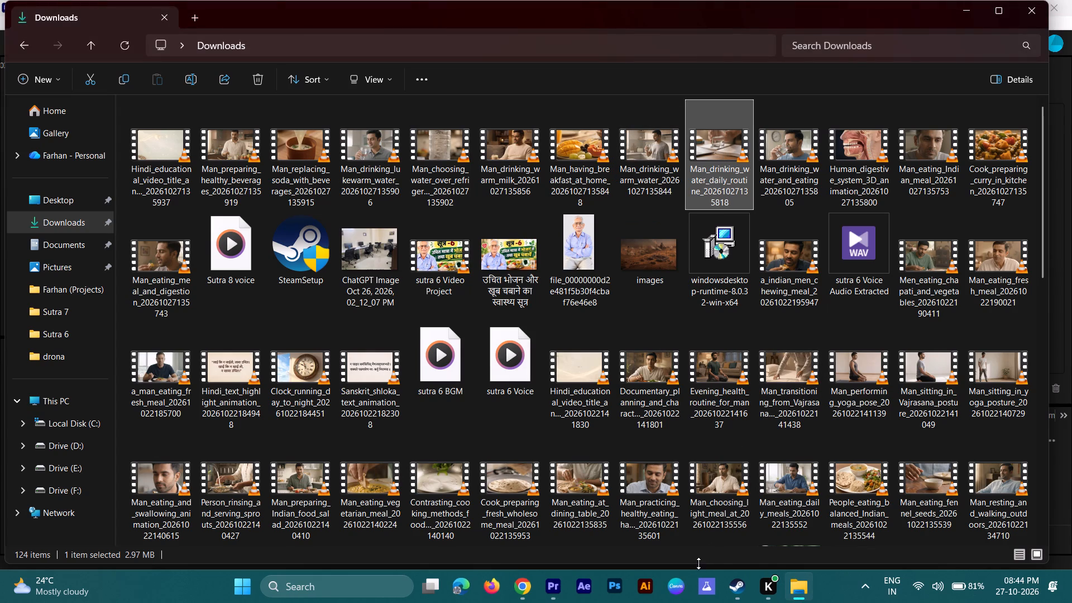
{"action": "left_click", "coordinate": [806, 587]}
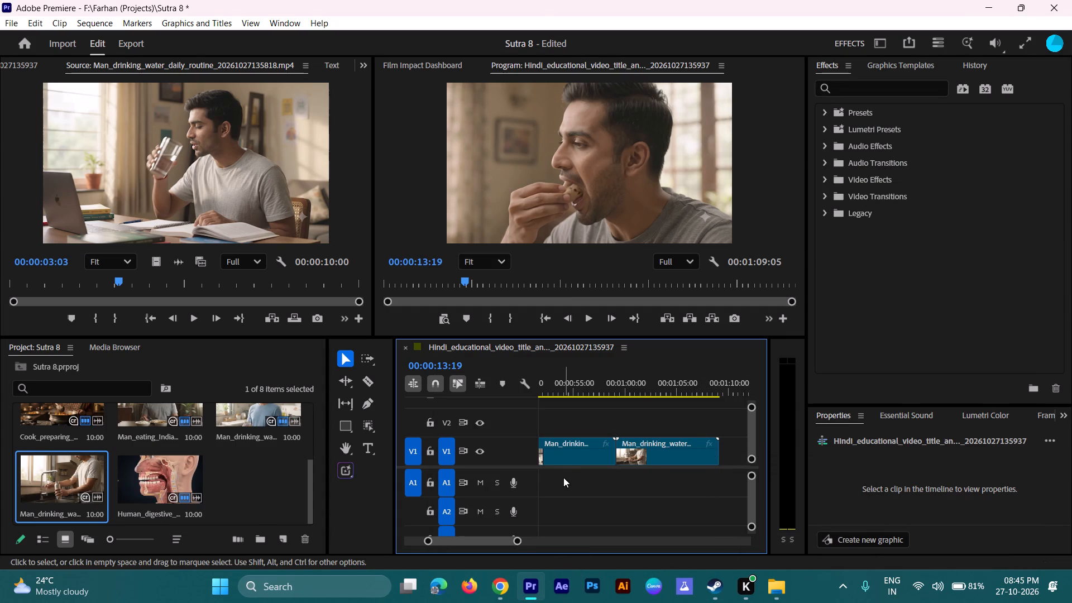
Scrub through the Man_drinking_water_and_eating and Man_drinking_water_daily_routine clips in the sequence to review their footage.
{"action": "left_click", "coordinate": [568, 457]}
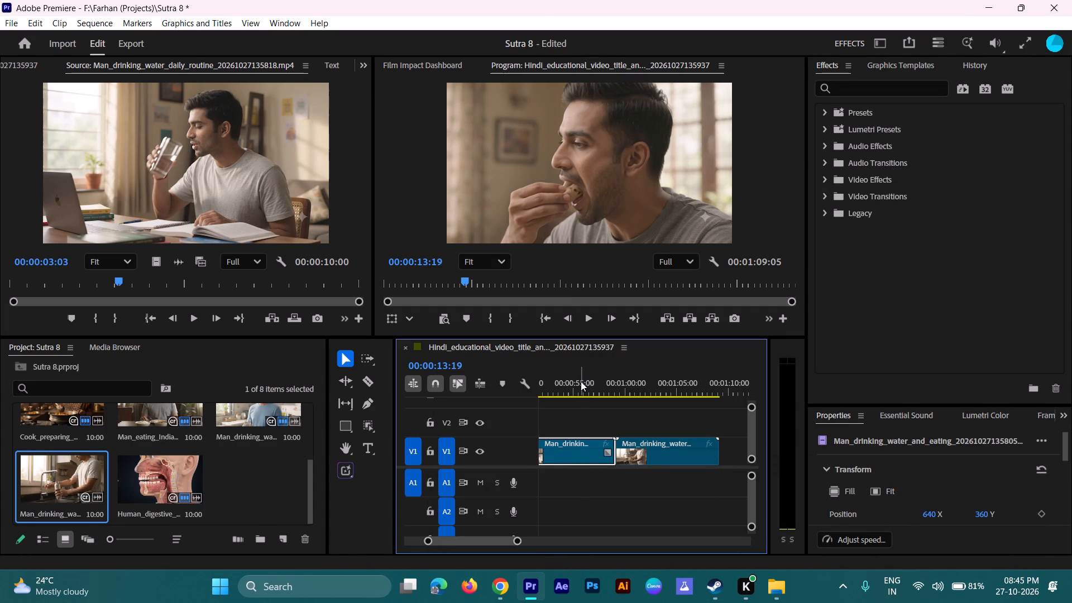
{"action": "left_click", "coordinate": [581, 381]}
{"action": "left_click_drag", "start_coordinate": [581, 381], "coordinate": [564, 384]}
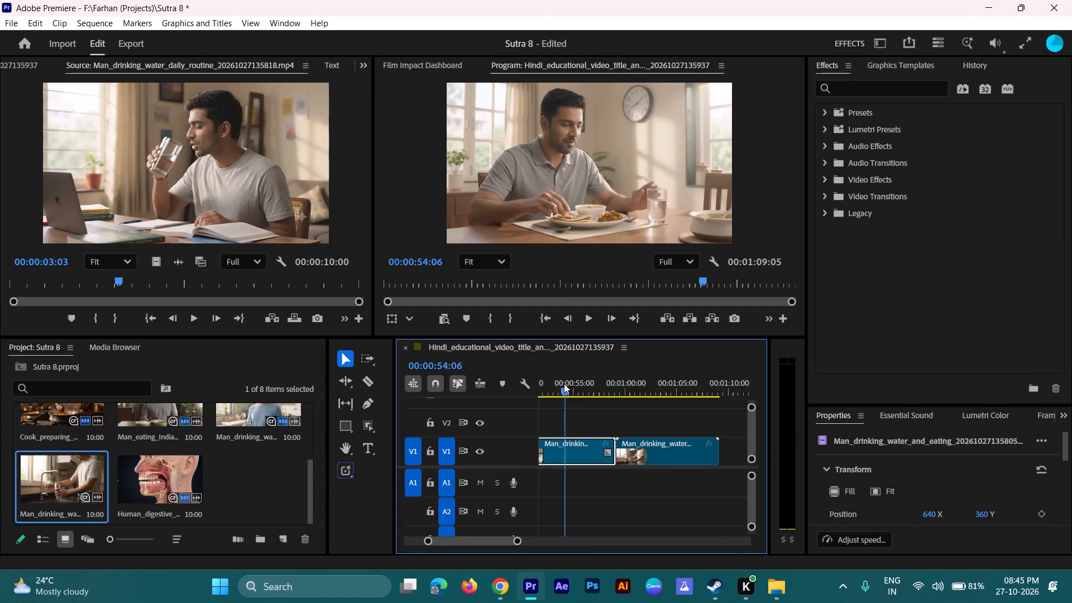
{"action": "left_click_drag", "start_coordinate": [564, 384], "coordinate": [622, 381]}
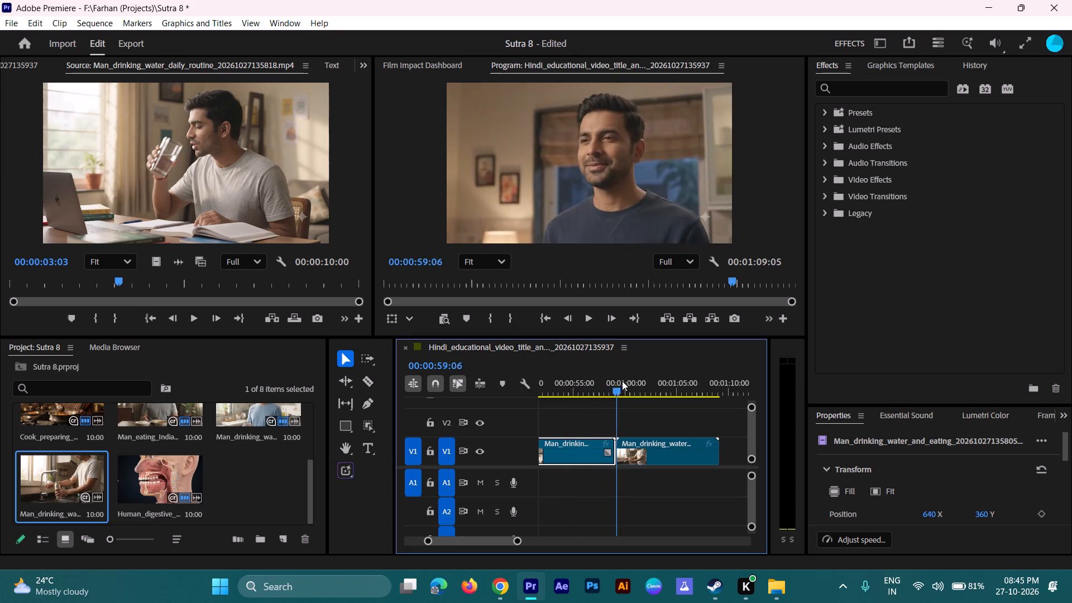
{"action": "left_click_drag", "start_coordinate": [622, 381], "coordinate": [646, 388]}
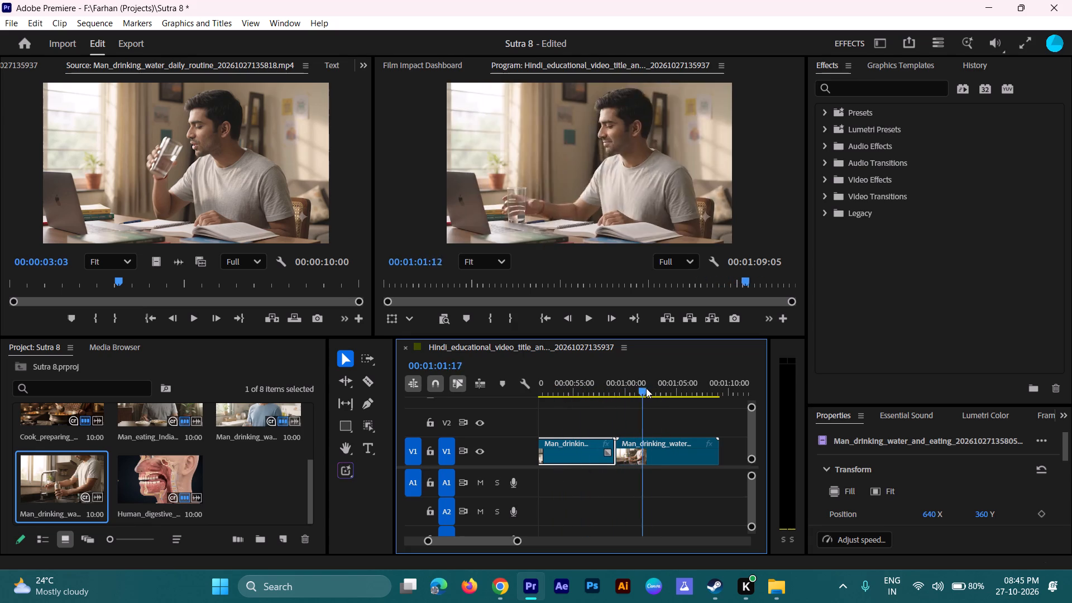
{"action": "left_click_drag", "start_coordinate": [646, 388], "coordinate": [597, 403]}
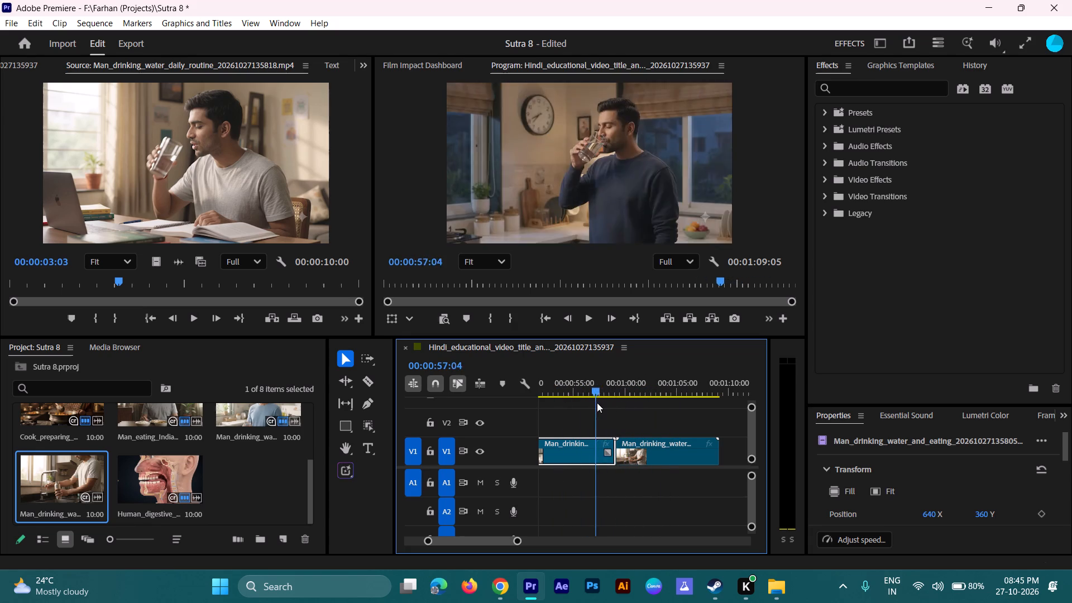
{"action": "left_click_drag", "start_coordinate": [597, 403], "coordinate": [672, 387]}
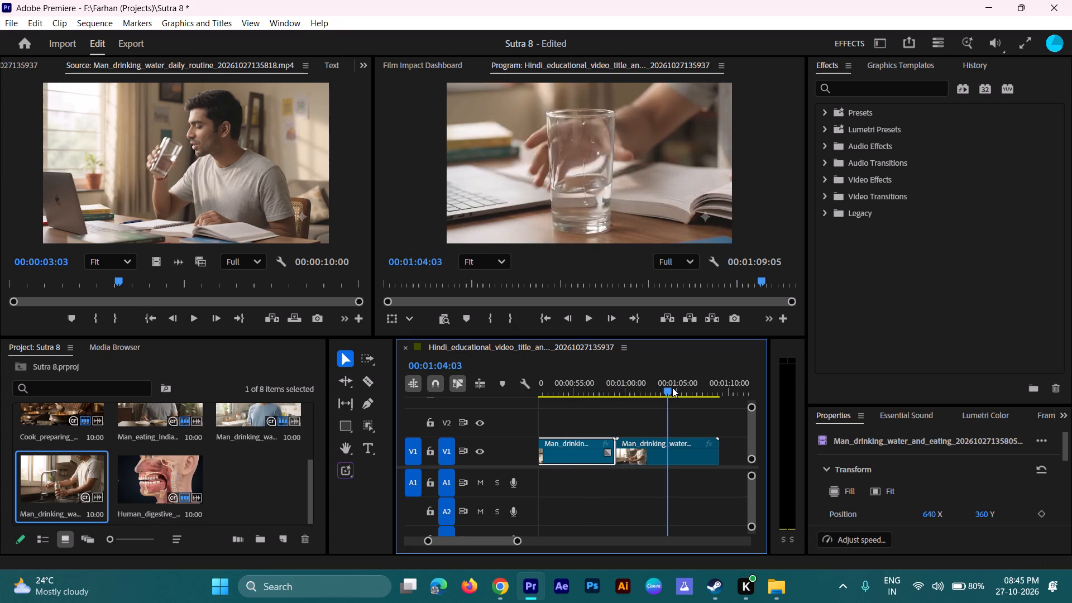
{"action": "left_click_drag", "start_coordinate": [672, 387], "coordinate": [714, 386]}
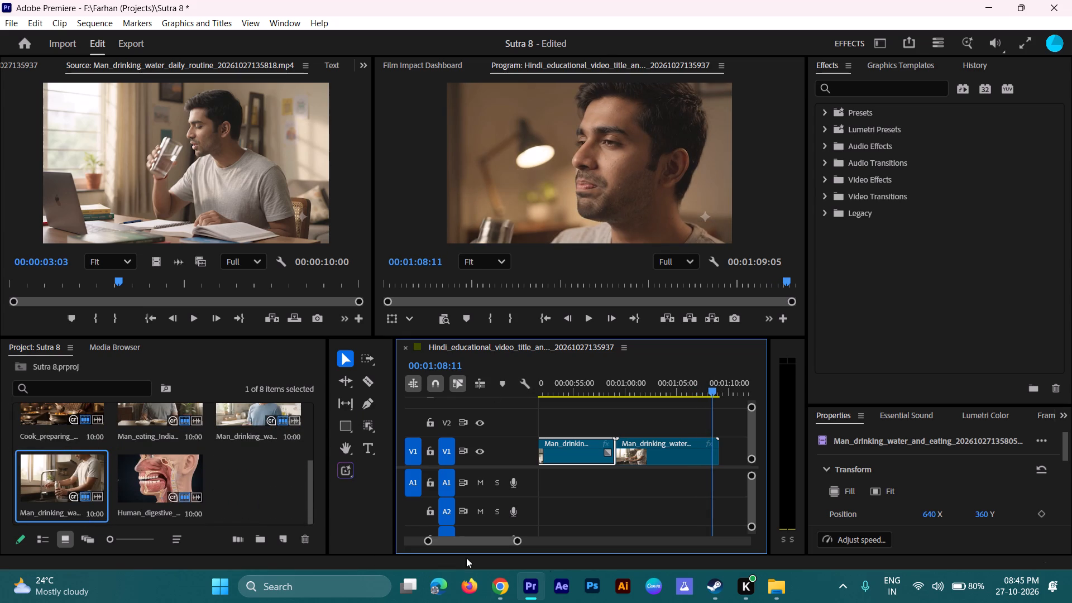
Import the Man_drinking_warm_water clip from Downloads into the Sutra 8 project.
{"action": "left_click", "coordinate": [511, 591]}
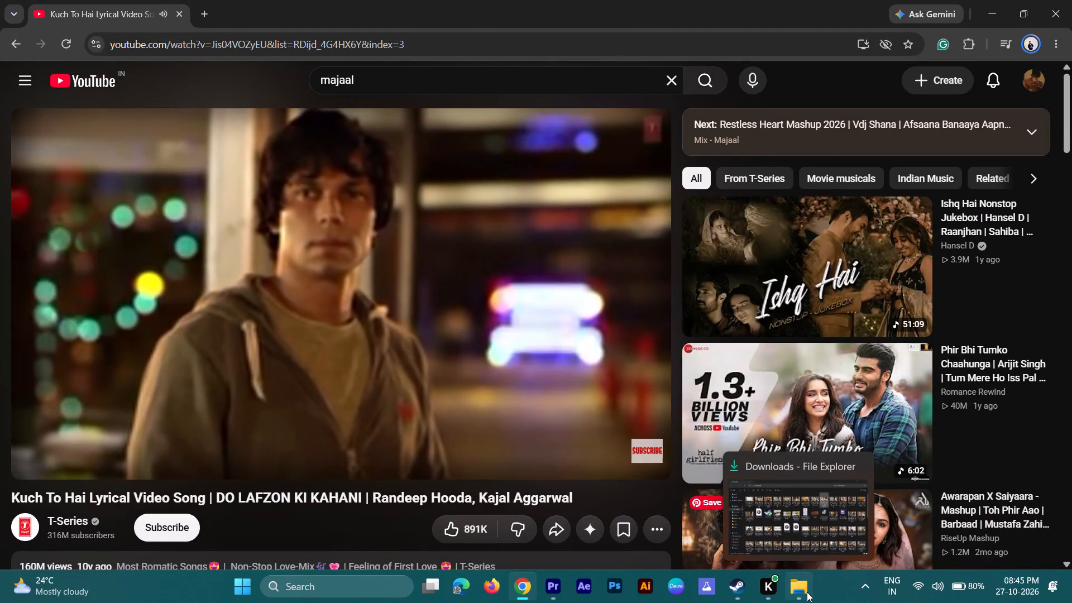
{"action": "left_click", "coordinate": [811, 600]}
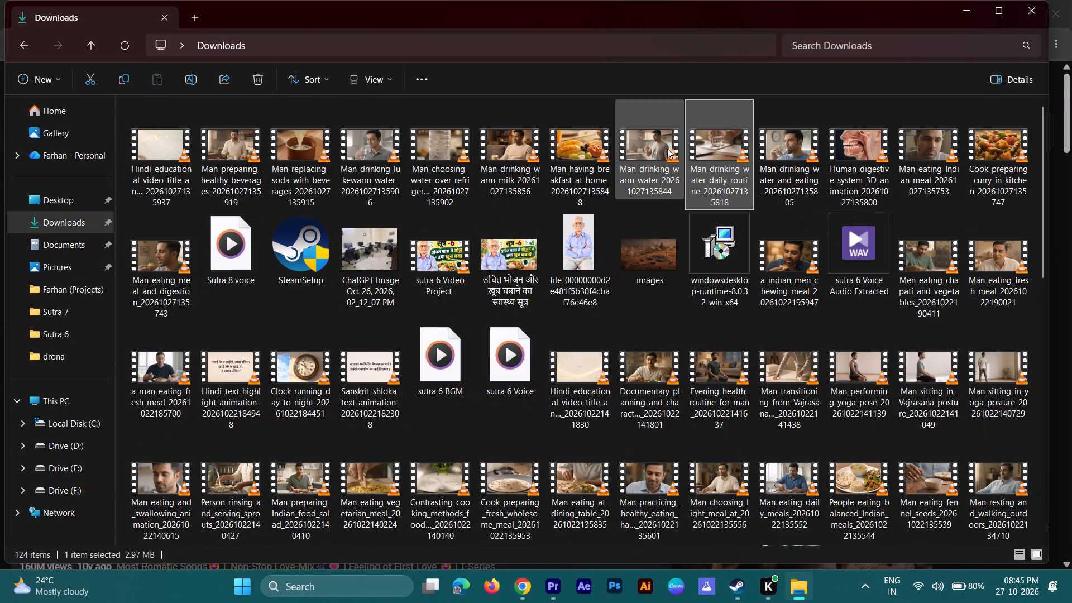
{"action": "left_click_drag", "start_coordinate": [659, 148], "coordinate": [595, 422]}
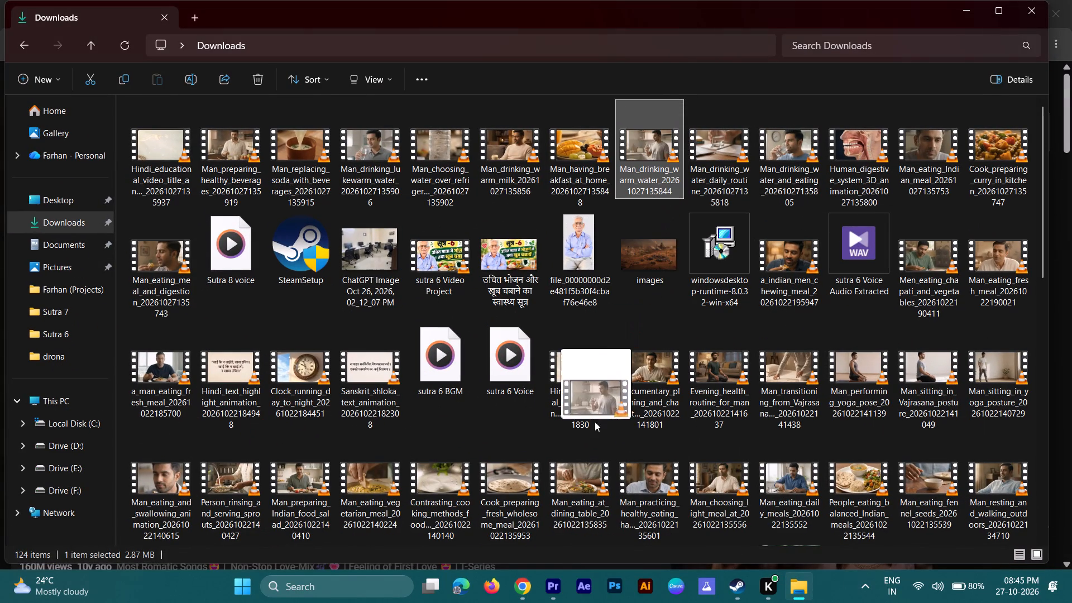
{"action": "left_click_drag", "start_coordinate": [595, 422], "coordinate": [548, 583]}
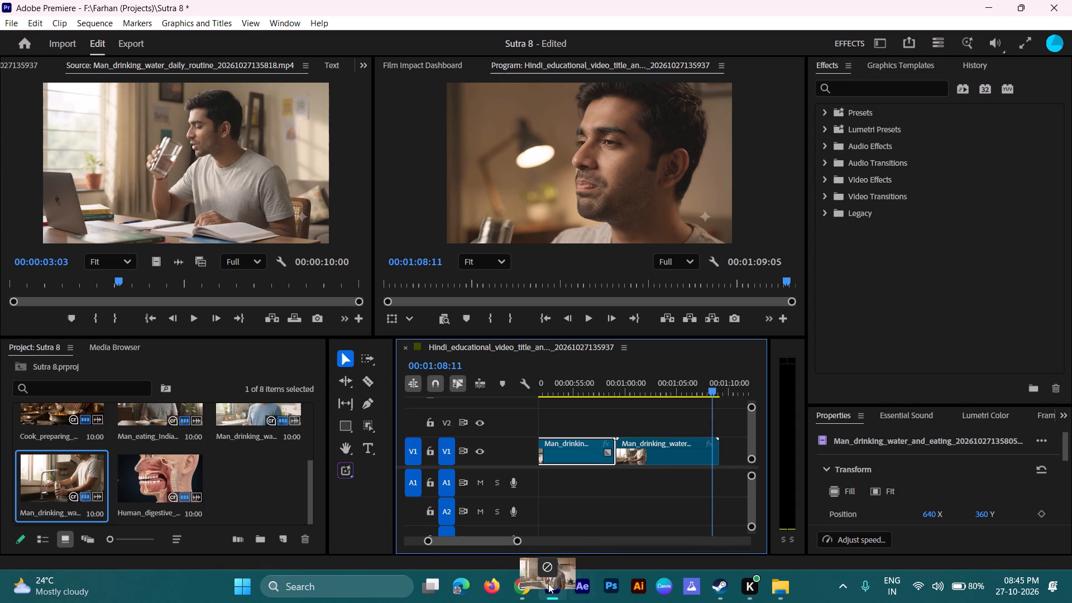
{"action": "left_click_drag", "start_coordinate": [548, 583], "coordinate": [550, 545]}
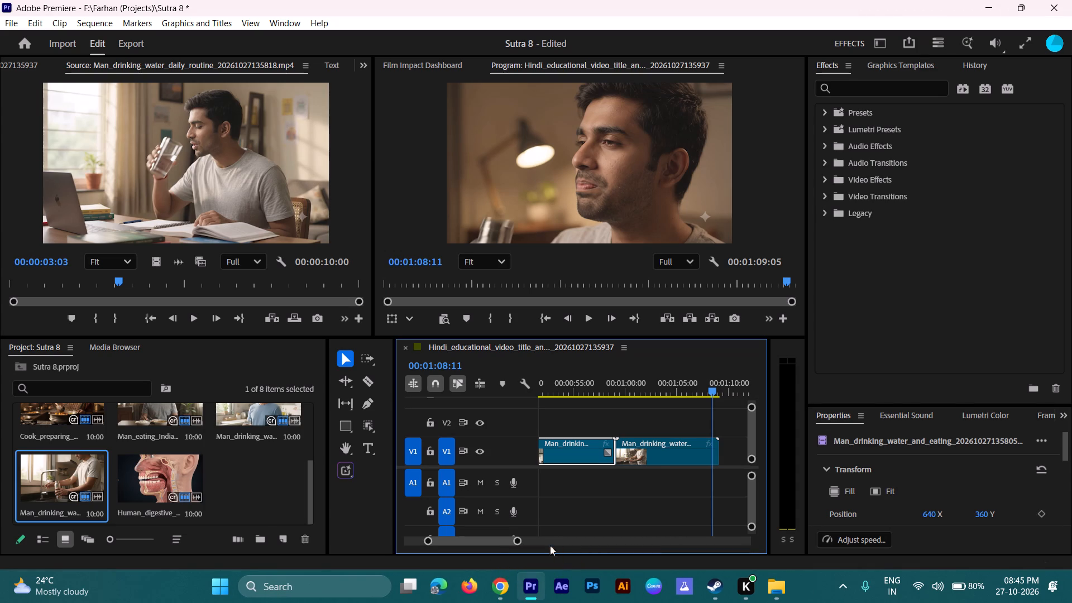
{"action": "left_click_drag", "start_coordinate": [550, 545], "coordinate": [267, 504]}
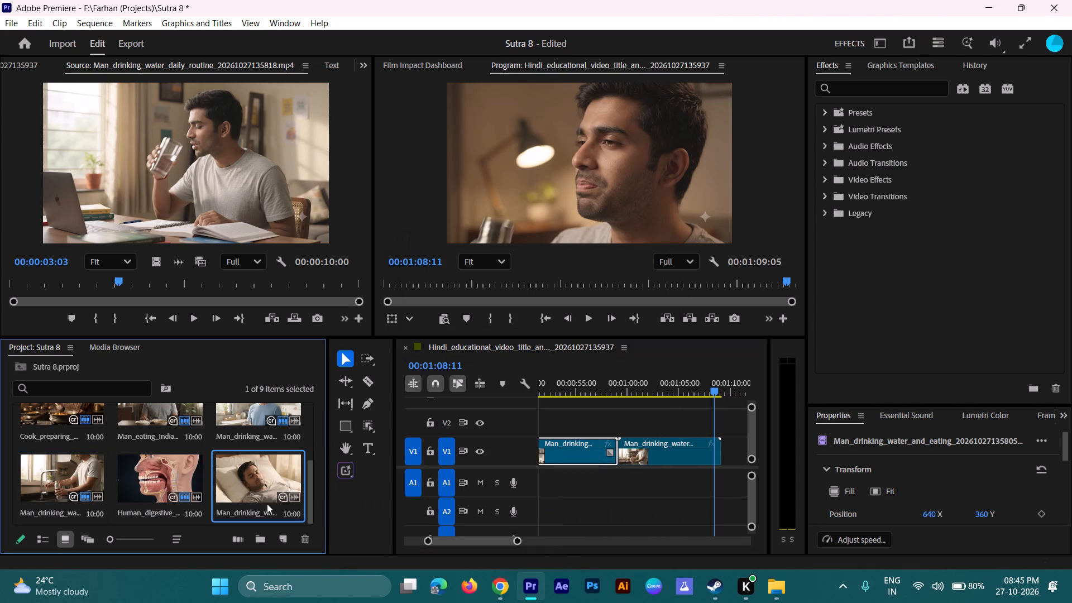
Place only the video of the Man_drinking_warm_water clip on V1 directly after the Man_drinking_water_daily_routine clip.
{"action": "double_click", "coordinate": [257, 489]}
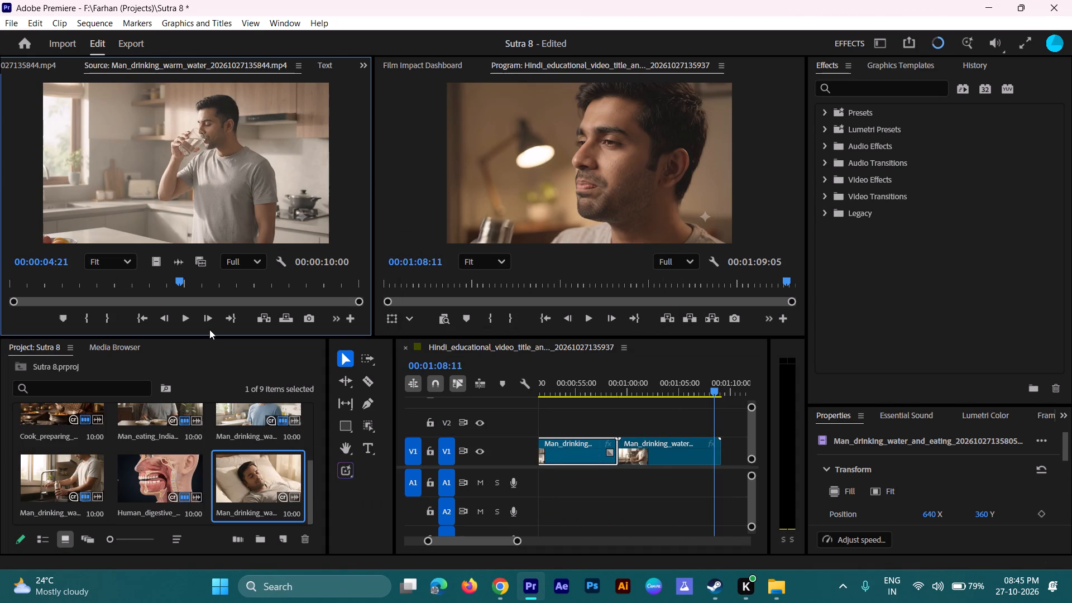
{"action": "left_click_drag", "start_coordinate": [152, 262], "coordinate": [566, 414]}
{"action": "left_click_drag", "start_coordinate": [566, 414], "coordinate": [724, 452]}
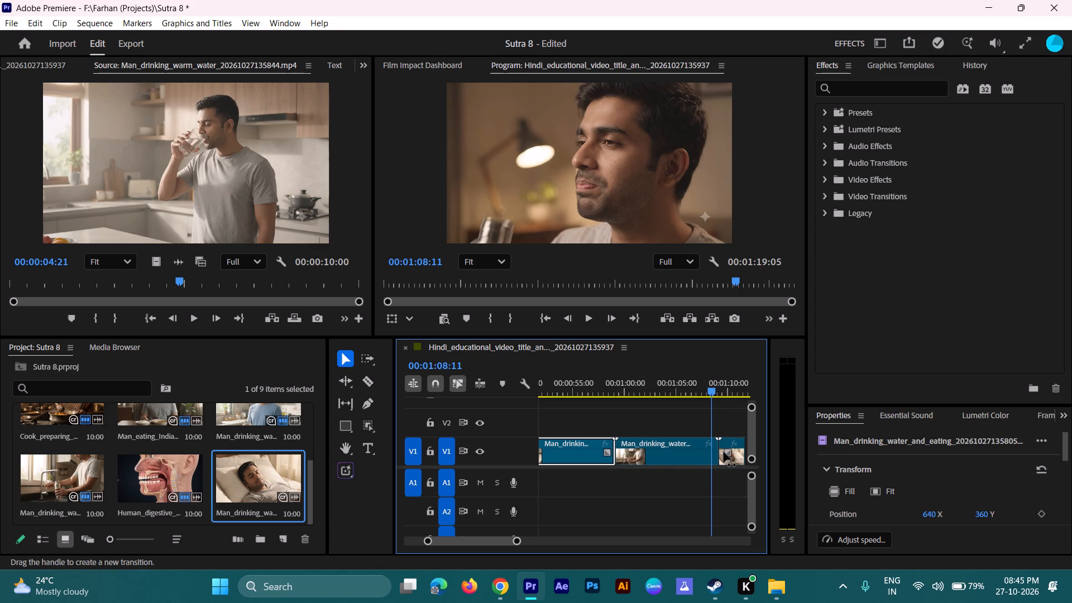
Import the Man_having_breakfast_at_home clip from Downloads into the Sutra 8 project.
{"action": "left_click", "coordinate": [779, 594]}
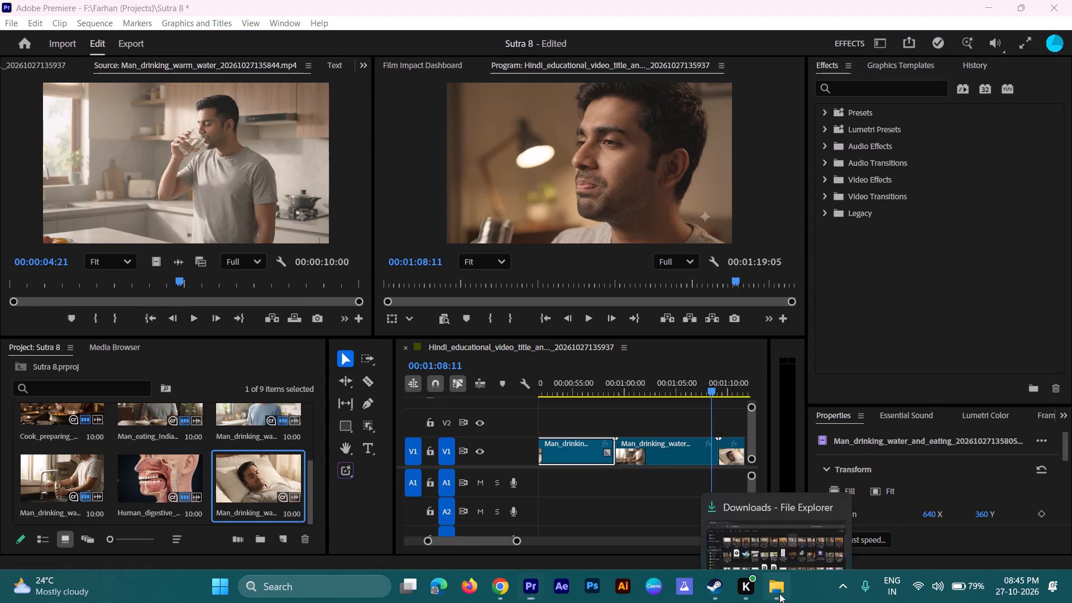
{"action": "left_click", "coordinate": [592, 168]}
{"action": "left_click_drag", "start_coordinate": [592, 168], "coordinate": [568, 161]}
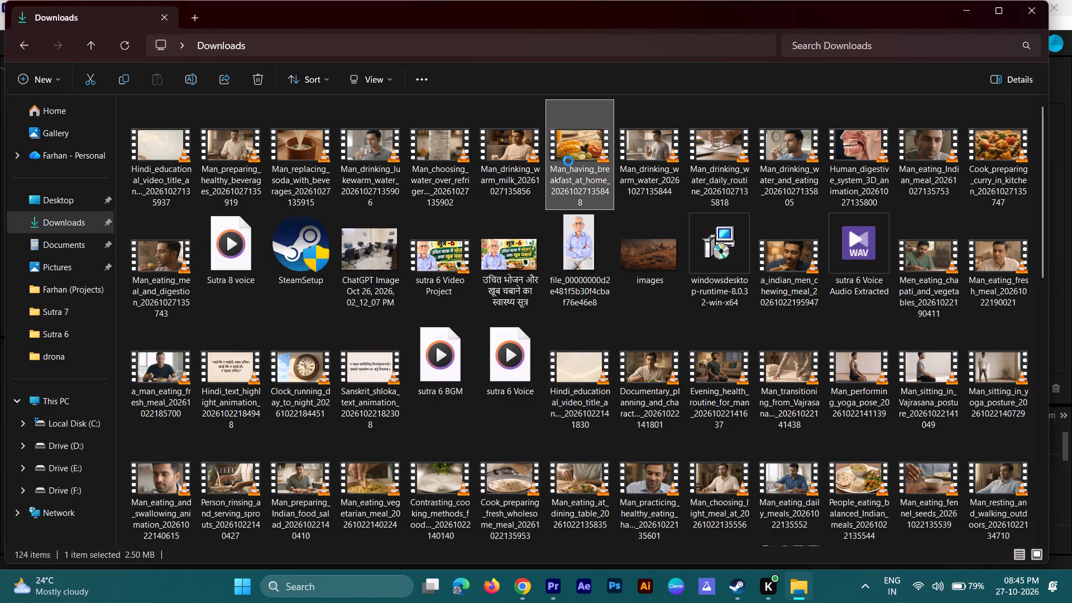
{"action": "left_click_drag", "start_coordinate": [568, 161], "coordinate": [547, 320]}
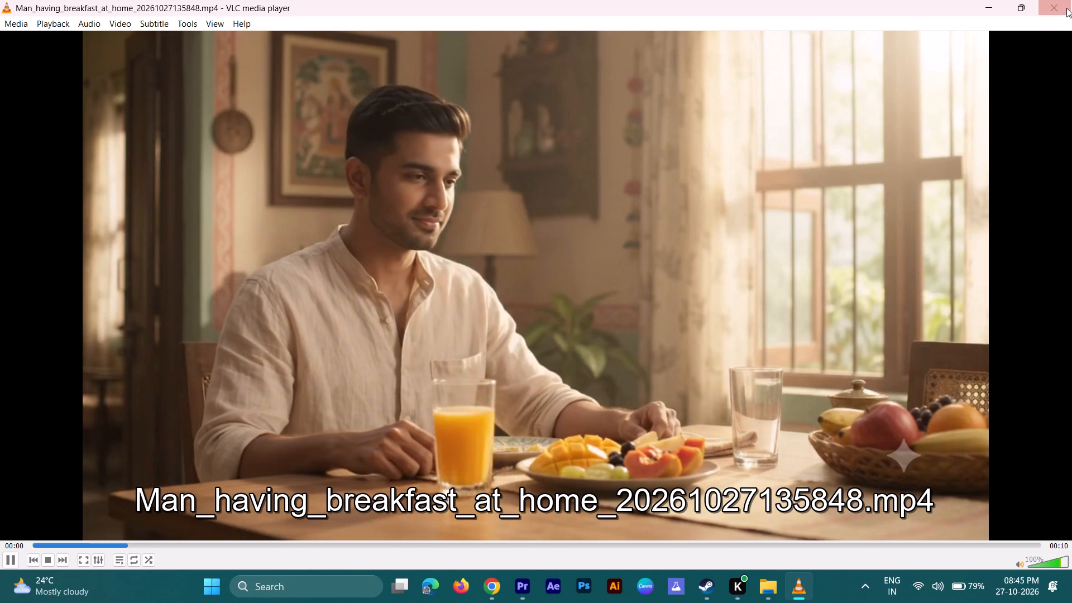
{"action": "left_click", "coordinate": [1065, 0]}
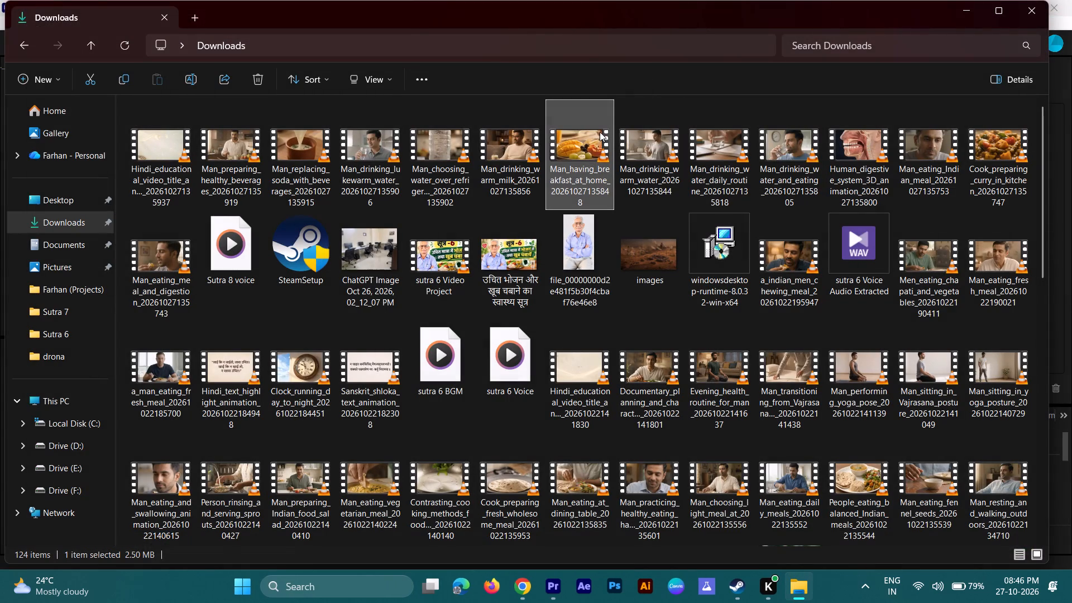
{"action": "left_click_drag", "start_coordinate": [591, 142], "coordinate": [545, 592]}
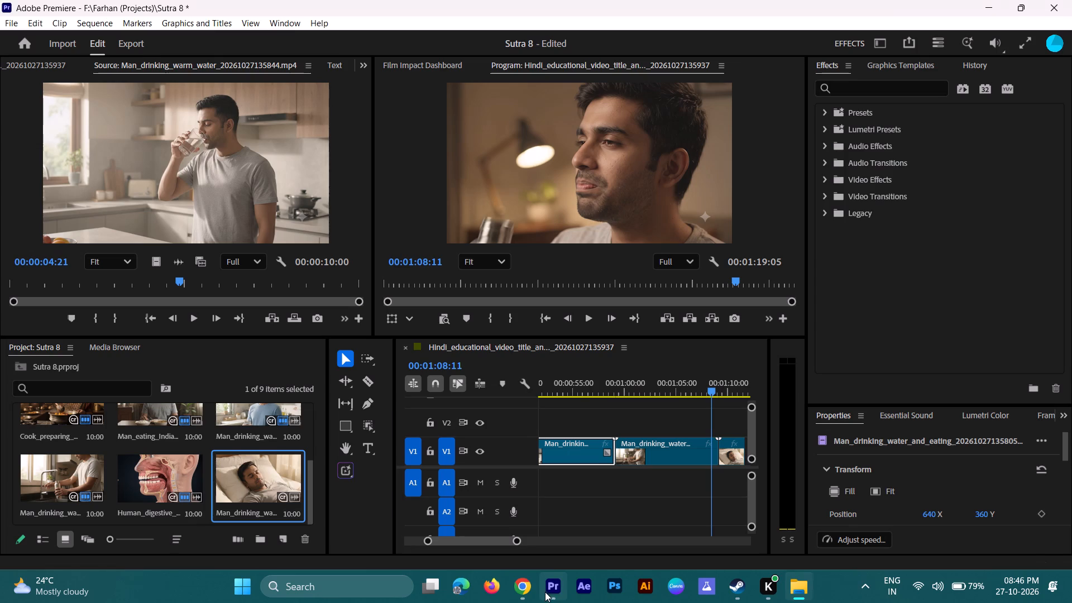
{"action": "left_click_drag", "start_coordinate": [545, 592], "coordinate": [252, 509]}
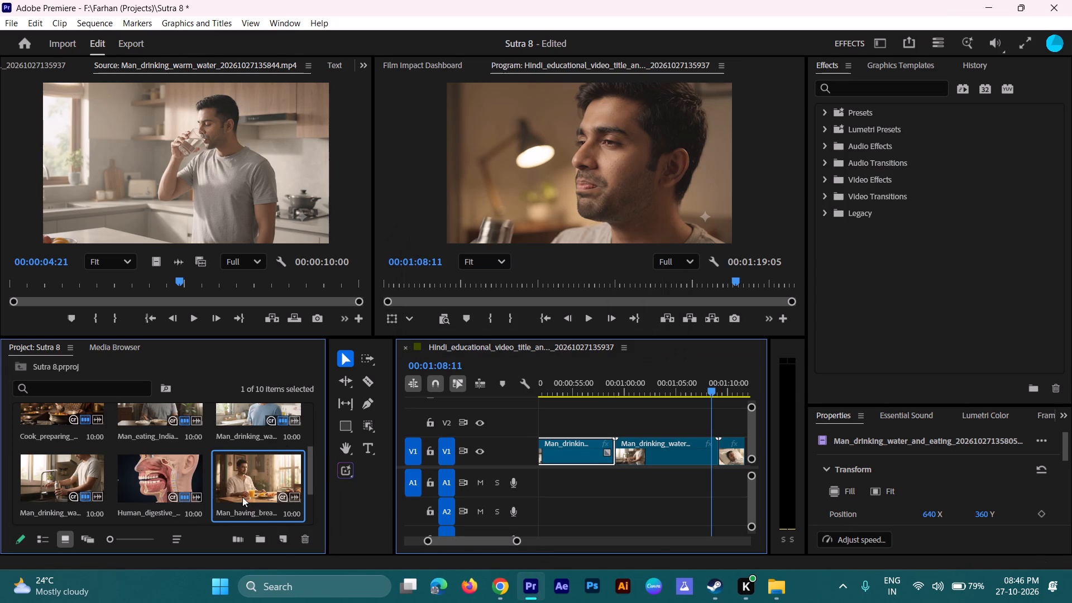
Place only the video of the Man_having_breakfast_at_home clip on V1 directly after the Man_drinking_warm_water clip.
{"action": "double_click", "coordinate": [238, 479]}
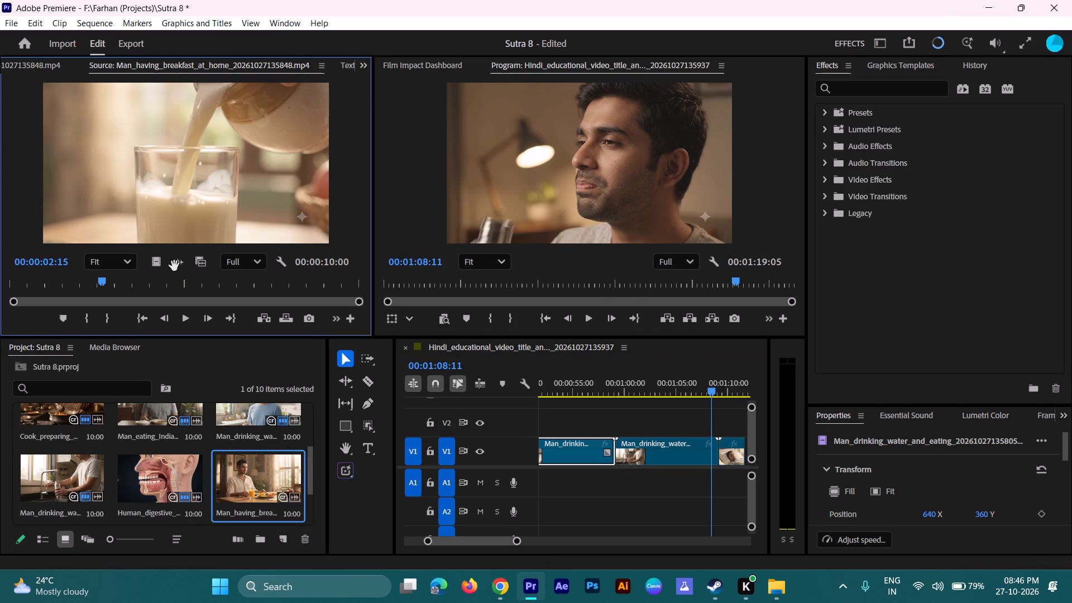
{"action": "left_click_drag", "start_coordinate": [157, 263], "coordinate": [686, 459]}
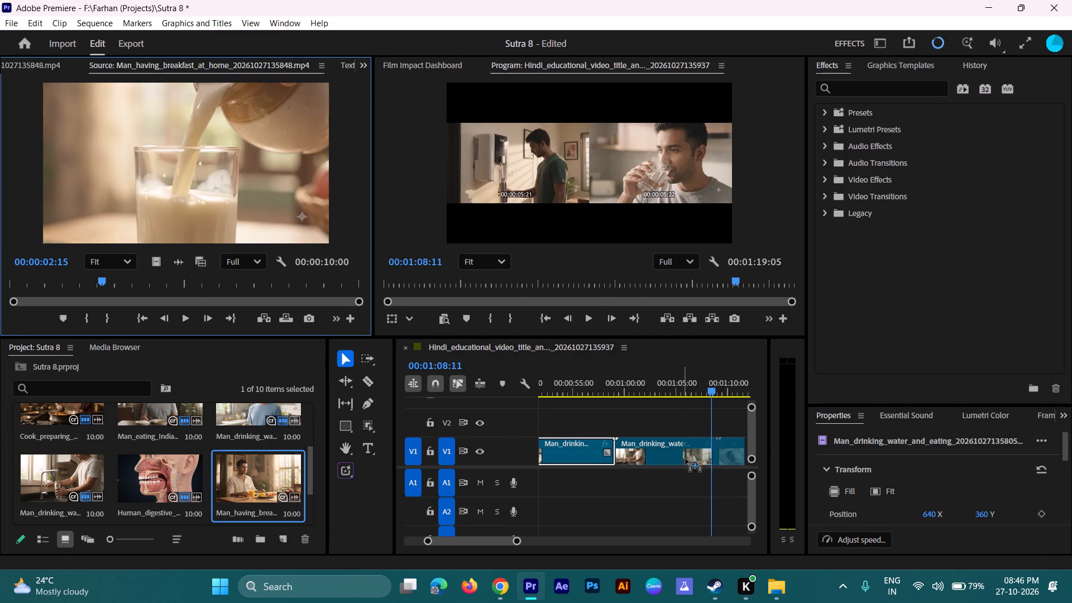
{"action": "left_click_drag", "start_coordinate": [686, 459], "coordinate": [627, 463]}
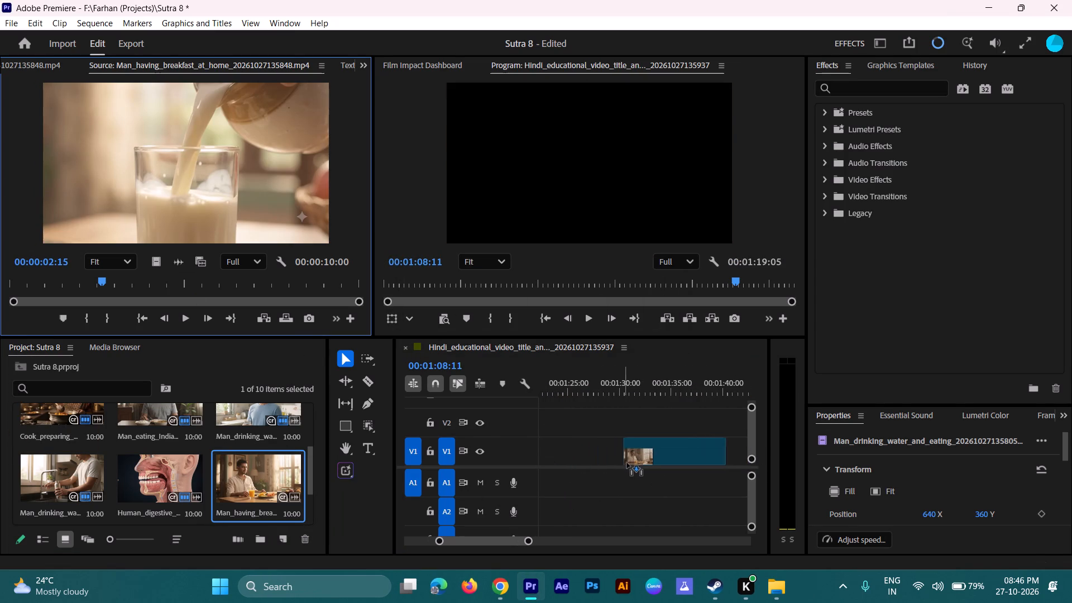
{"action": "left_click_drag", "start_coordinate": [627, 463], "coordinate": [727, 454]}
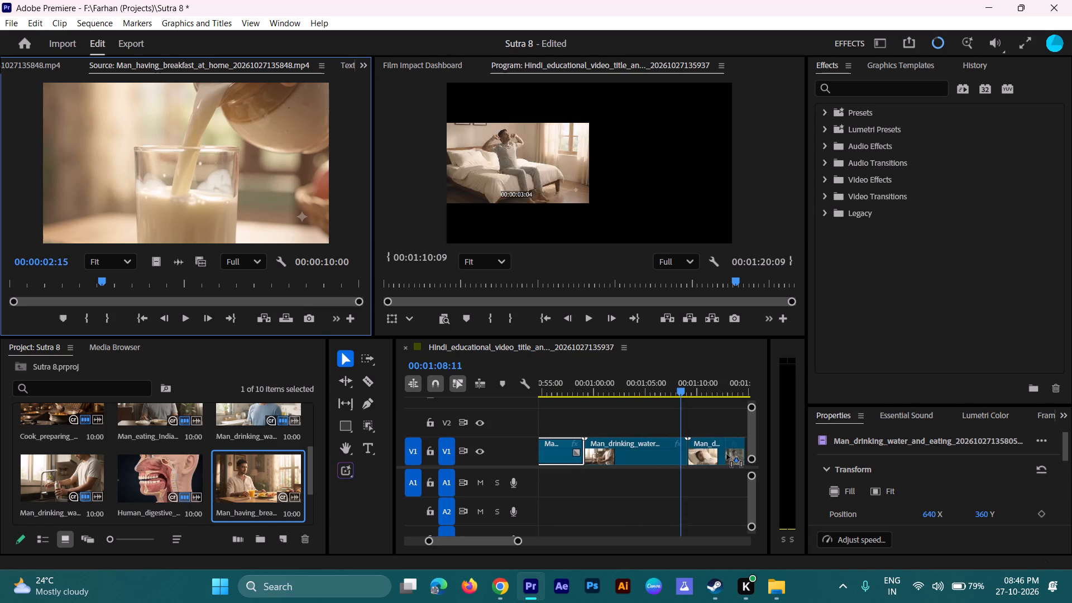
{"action": "left_click_drag", "start_coordinate": [727, 454], "coordinate": [716, 462]}
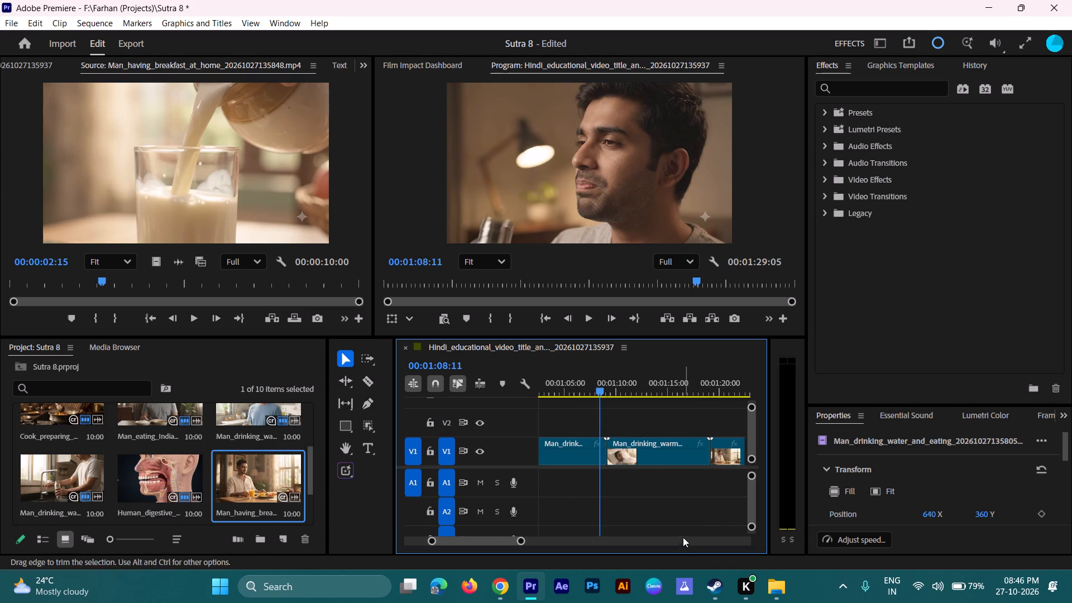
Import the Man_drinking_warm_milk clip from Downloads into the Sutra 8 project.
{"action": "left_click", "coordinate": [772, 580]}
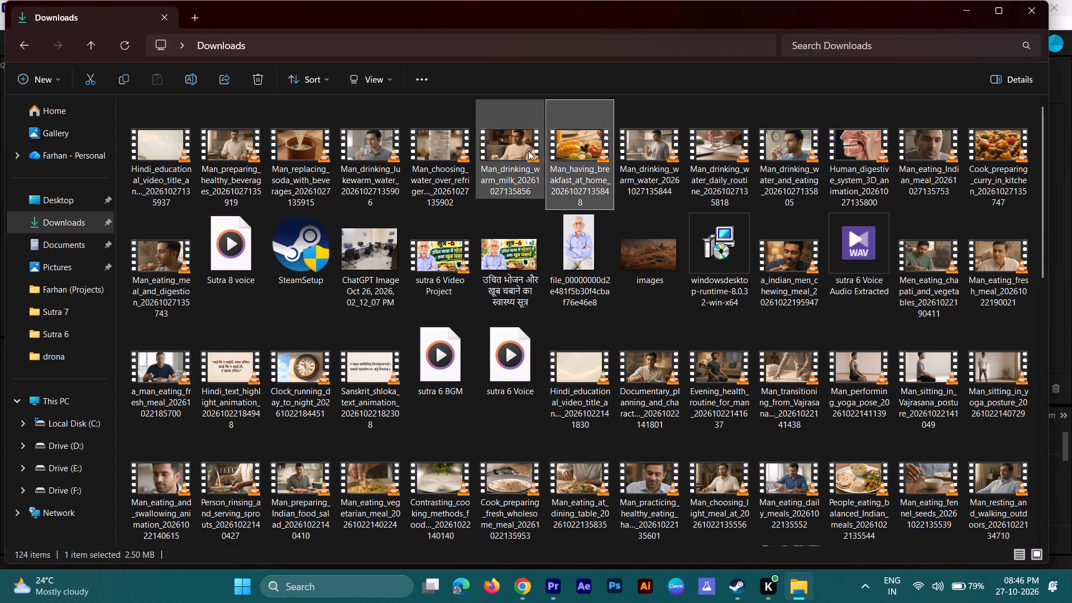
{"action": "left_click", "coordinate": [528, 151]}
{"action": "left_click_drag", "start_coordinate": [528, 151], "coordinate": [552, 571]}
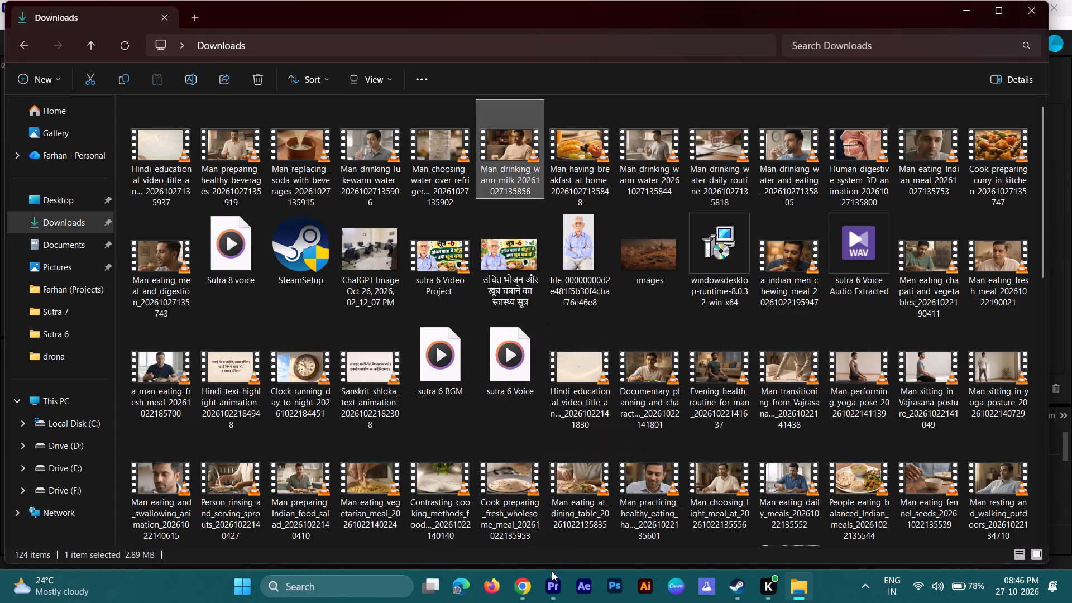
{"action": "left_click_drag", "start_coordinate": [552, 571], "coordinate": [235, 473]}
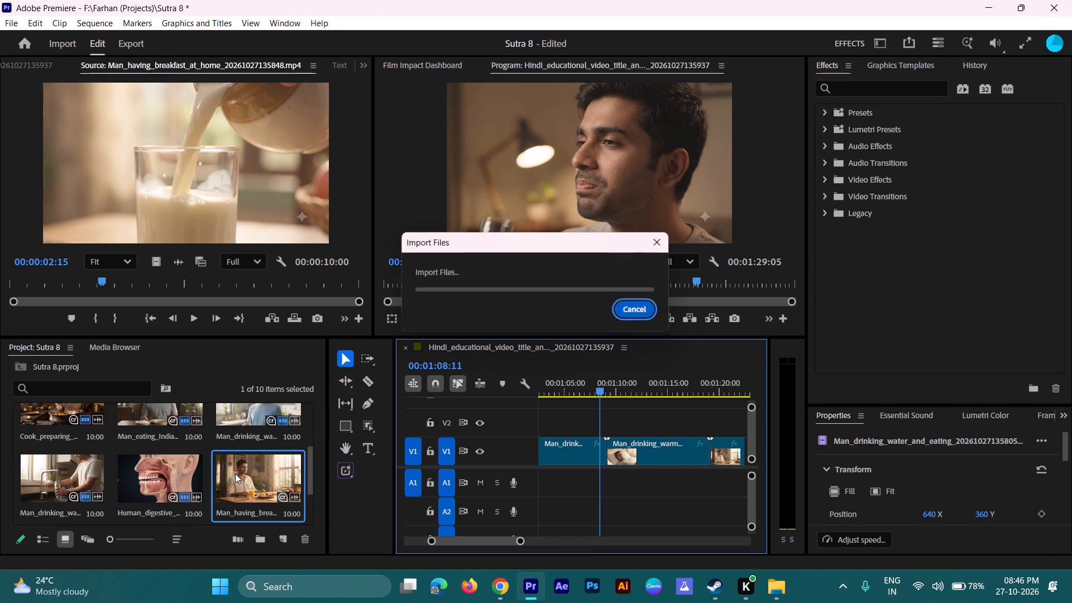
Place only the video of the Man_drinking_warm_milk clip on V1 directly after the Man_having_breakfast_at_home clip.
{"action": "double_click", "coordinate": [228, 486]}
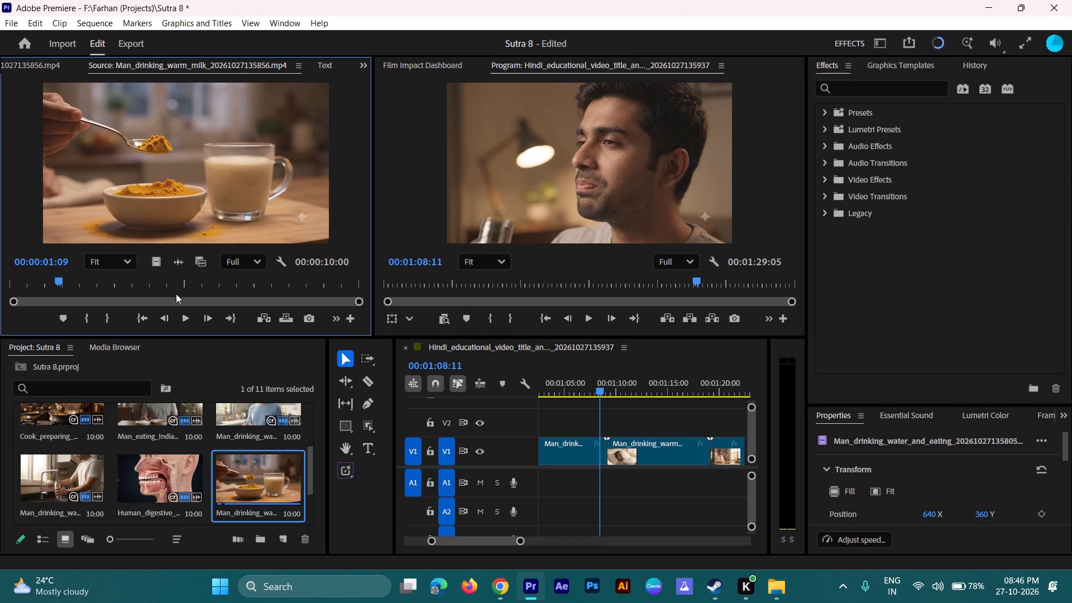
{"action": "left_click_drag", "start_coordinate": [152, 265], "coordinate": [458, 379]}
{"action": "left_click_drag", "start_coordinate": [458, 379], "coordinate": [717, 464]}
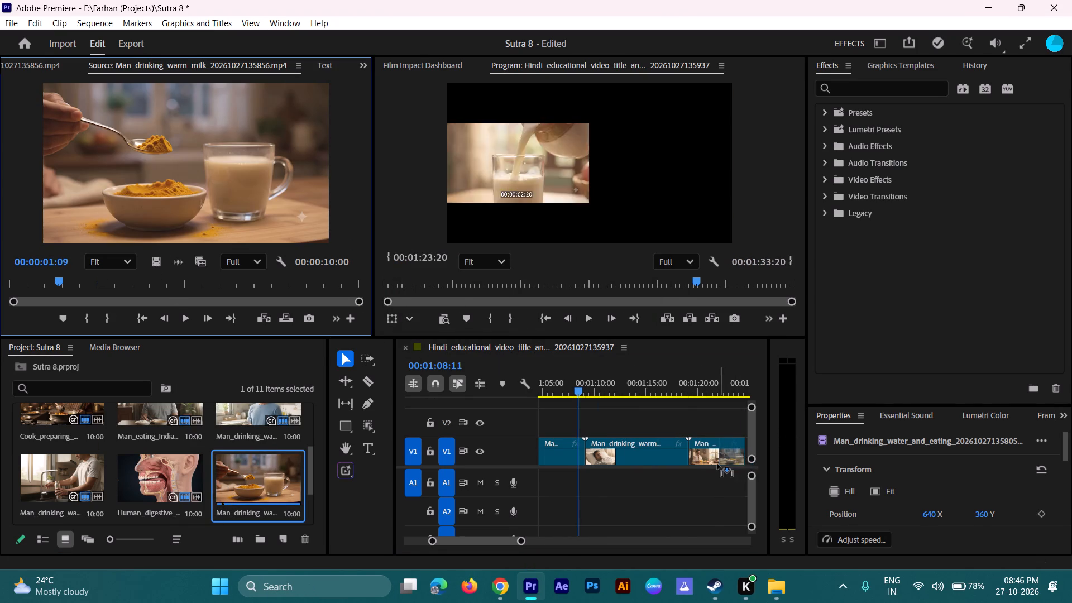
{"action": "left_click_drag", "start_coordinate": [717, 464], "coordinate": [687, 452]}
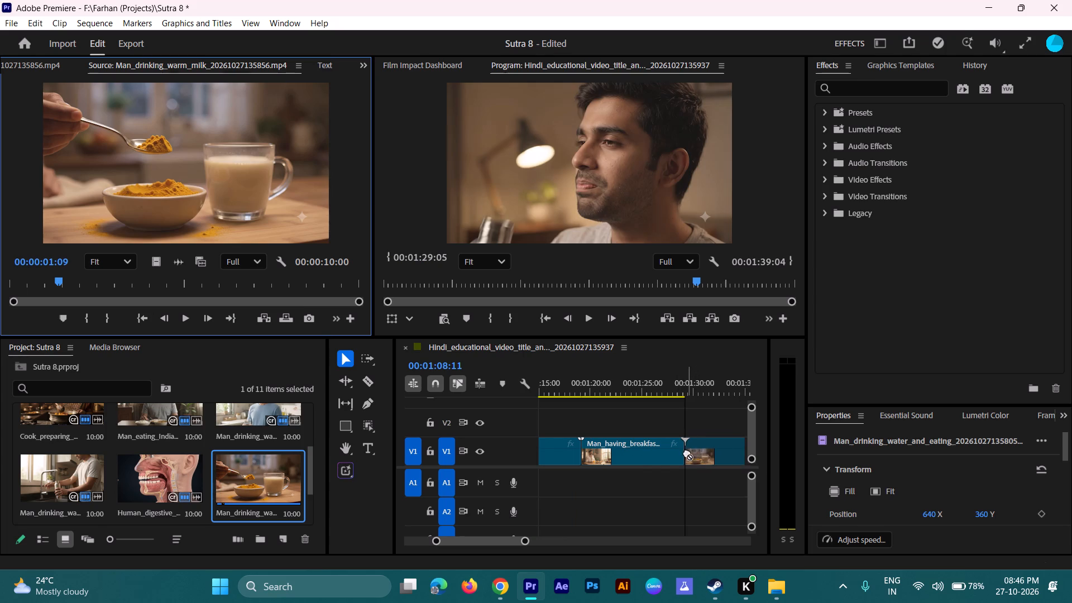
Import the Man_choosing_water_over_refriger... clip from Downloads into the Sutra 8 project.
{"action": "left_click", "coordinate": [776, 591]}
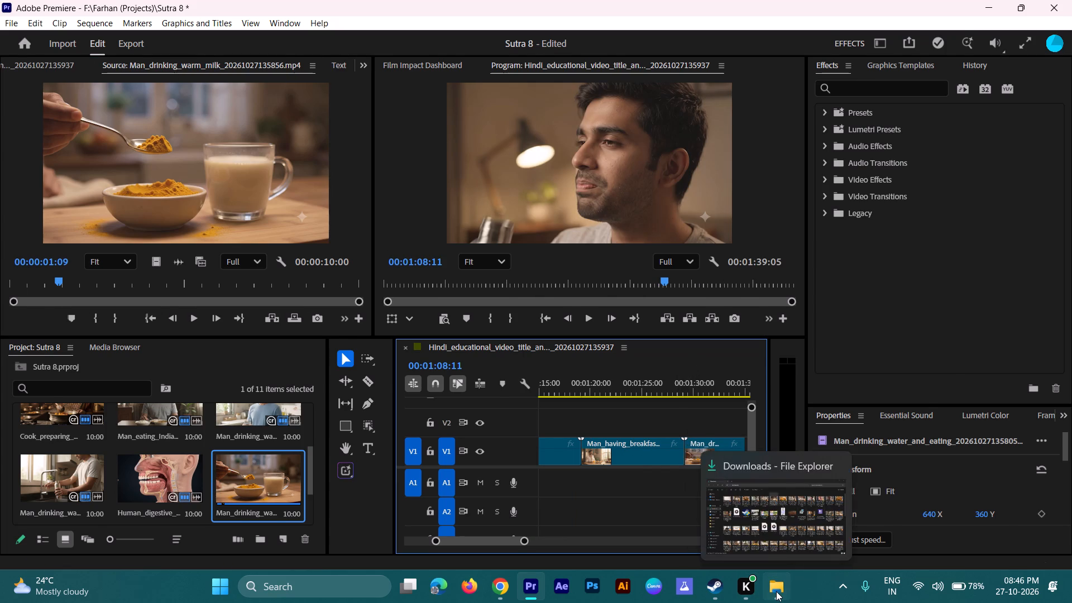
{"action": "left_click", "coordinate": [458, 160]}
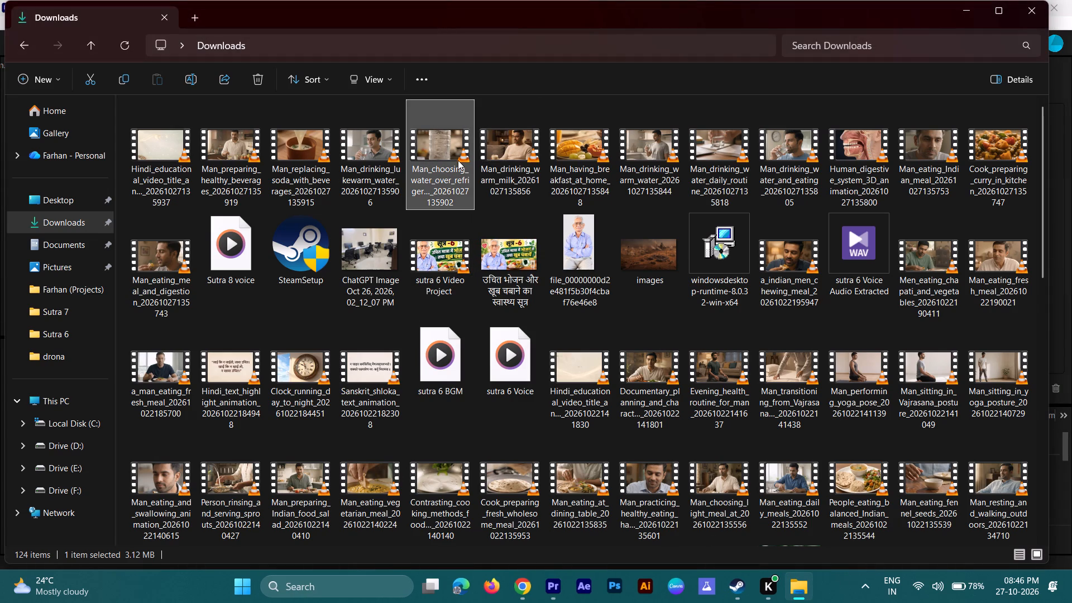
{"action": "left_click_drag", "start_coordinate": [458, 160], "coordinate": [549, 597]}
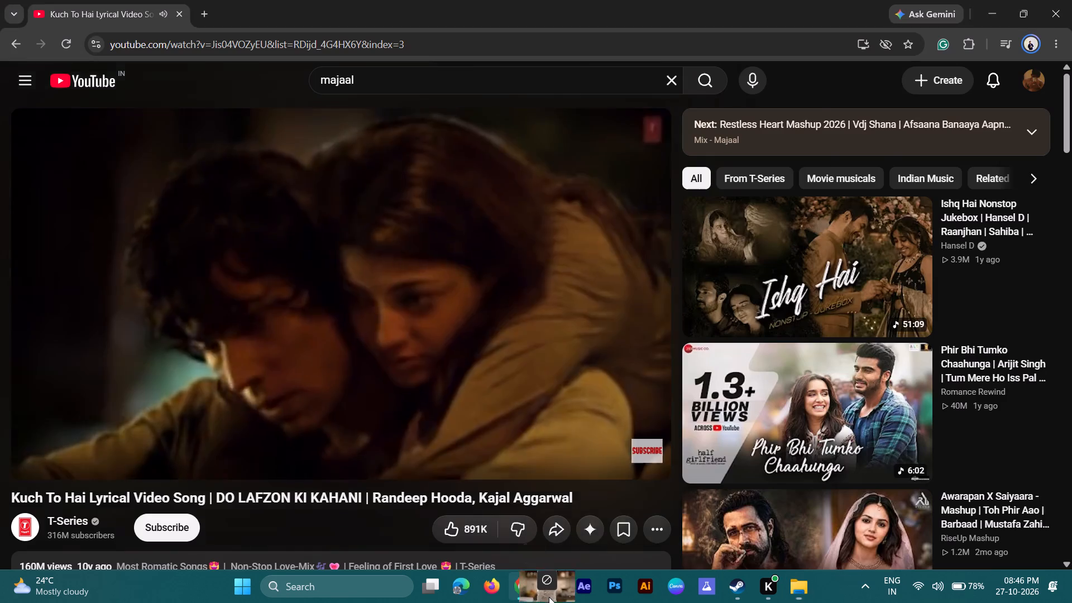
{"action": "left_click_drag", "start_coordinate": [549, 597], "coordinate": [199, 498]}
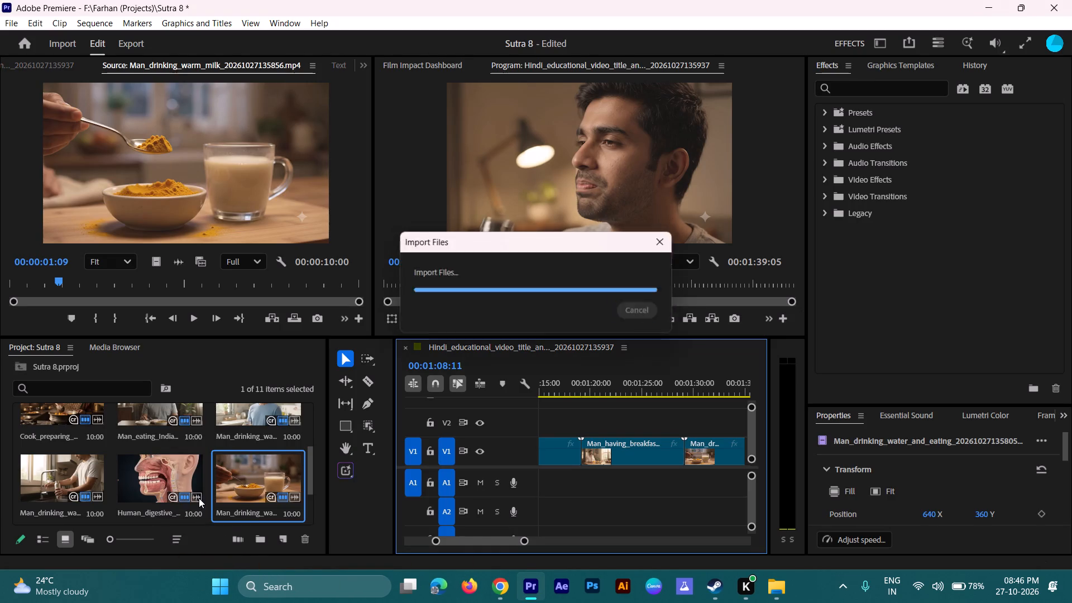
Place only the video of the Man_choosing_water_over_refriger... clip on V1 directly after the Man_drinking_warm_milk clip.
{"action": "double_click", "coordinate": [253, 485]}
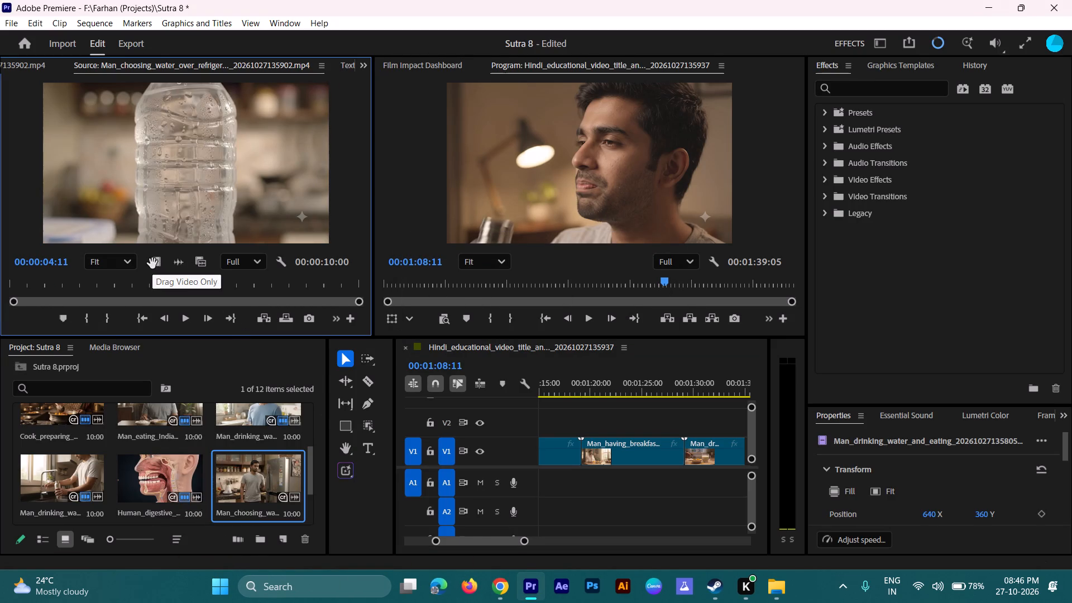
{"action": "left_click_drag", "start_coordinate": [455, 539], "coordinate": [471, 542]}
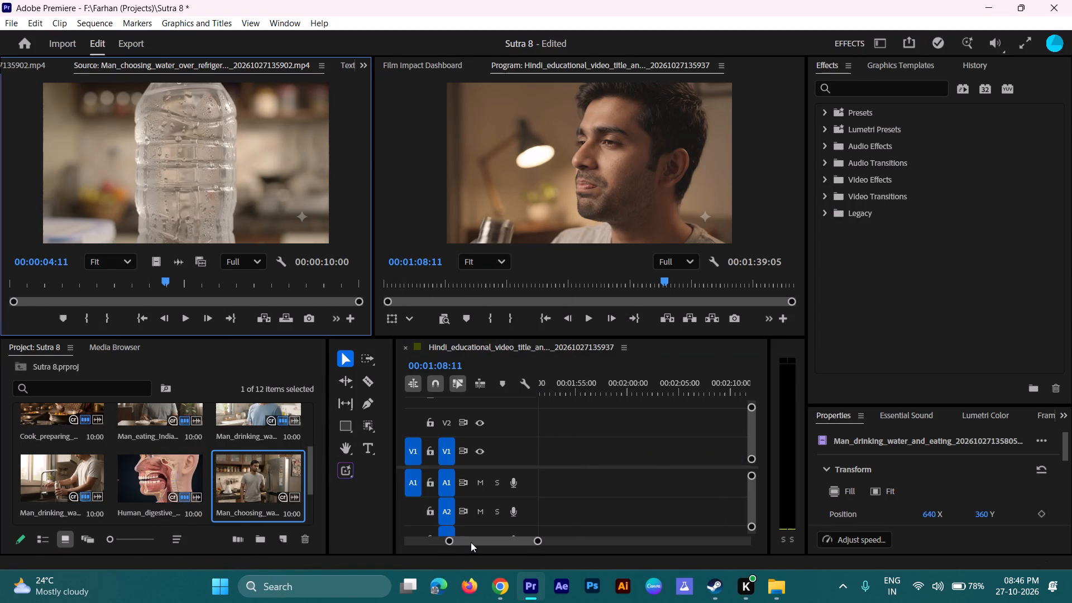
{"action": "left_click_drag", "start_coordinate": [471, 542], "coordinate": [465, 551]}
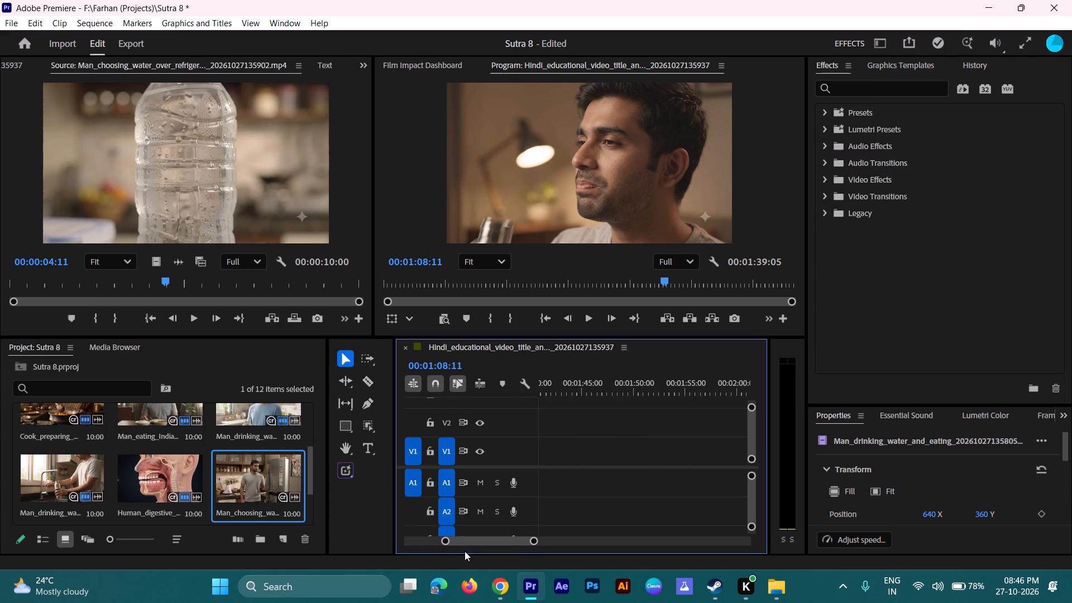
{"action": "left_click_drag", "start_coordinate": [465, 551], "coordinate": [463, 551]}
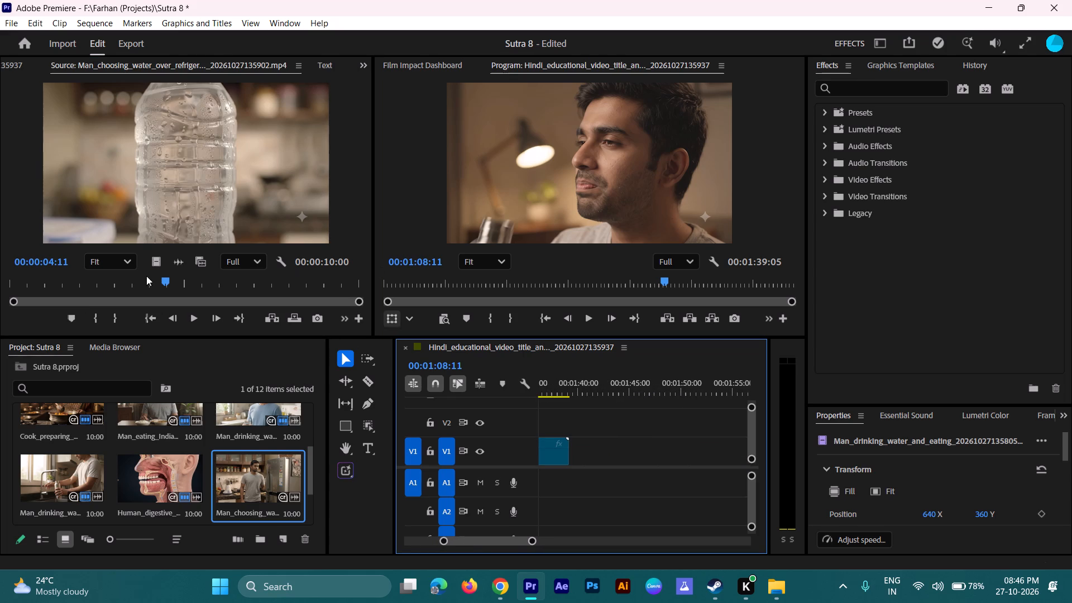
{"action": "left_click_drag", "start_coordinate": [154, 261], "coordinate": [610, 474]}
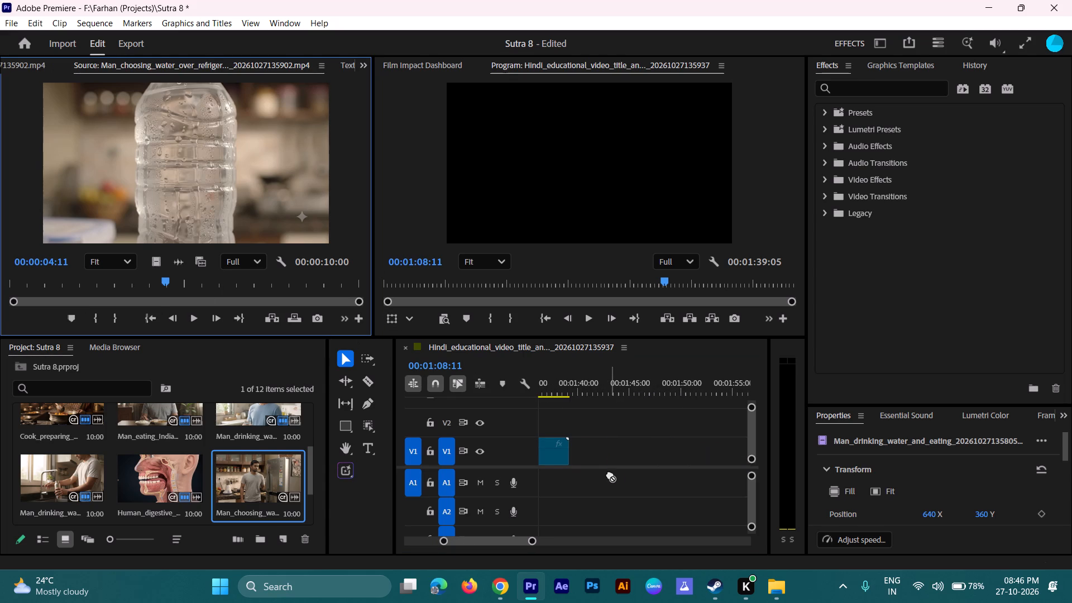
{"action": "left_click_drag", "start_coordinate": [610, 474], "coordinate": [571, 453]}
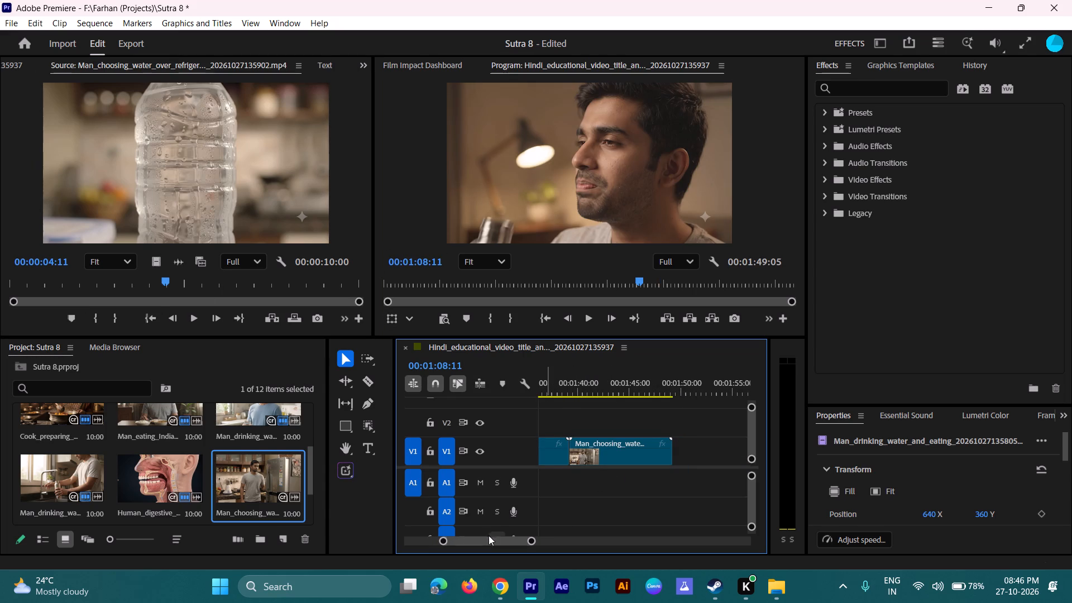
{"action": "left_click", "coordinate": [489, 539]}
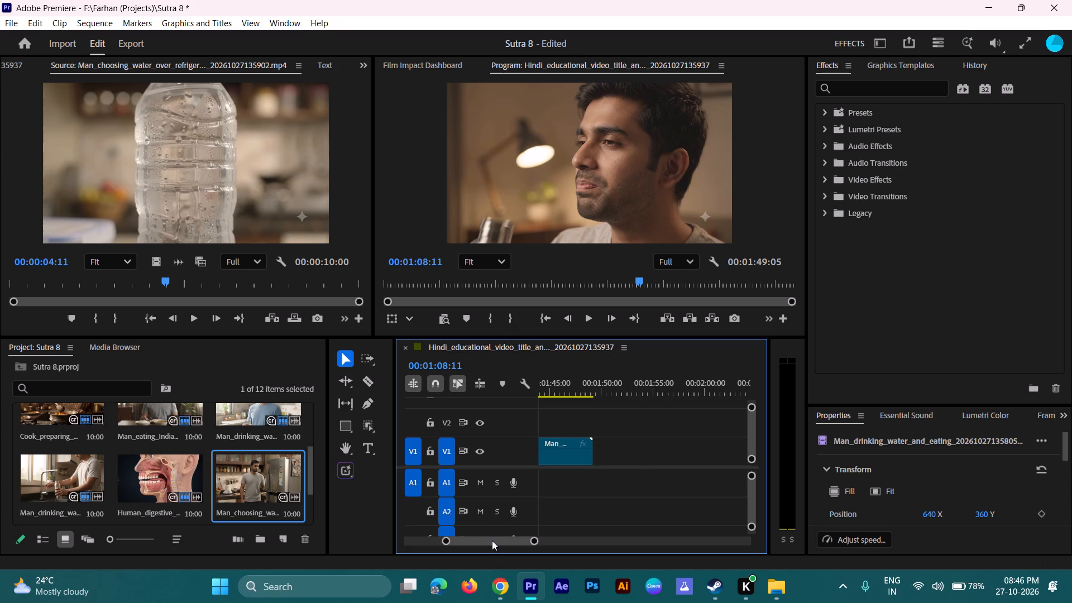
Import the Man_drinking_lukewarm_water clip from Downloads into the Sutra 8 project.
{"action": "left_click", "coordinate": [782, 580]}
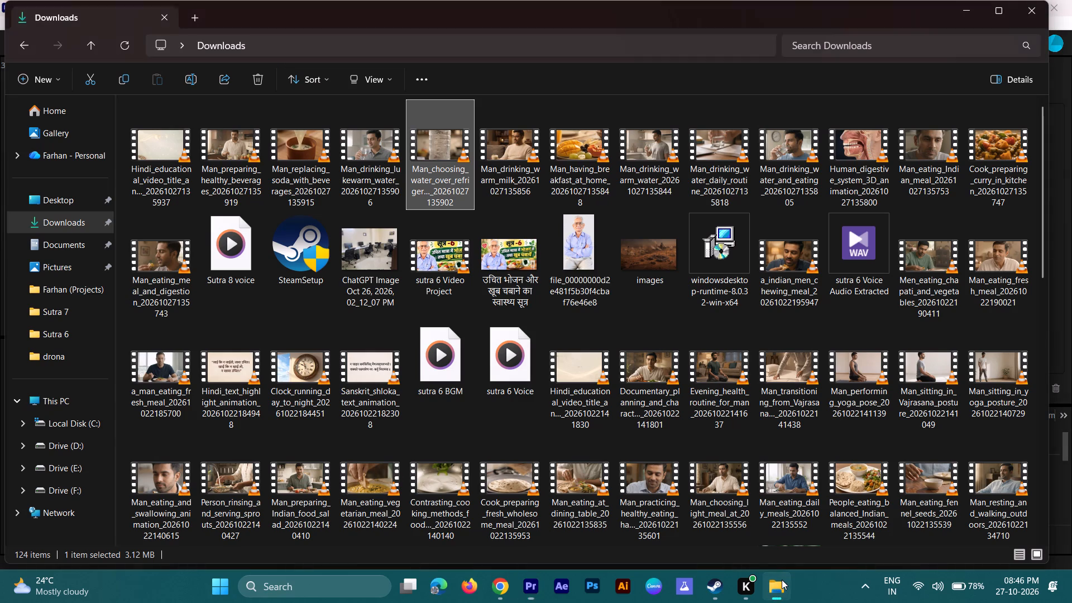
{"action": "left_click", "coordinate": [389, 149]}
{"action": "left_click_drag", "start_coordinate": [389, 149], "coordinate": [399, 186]}
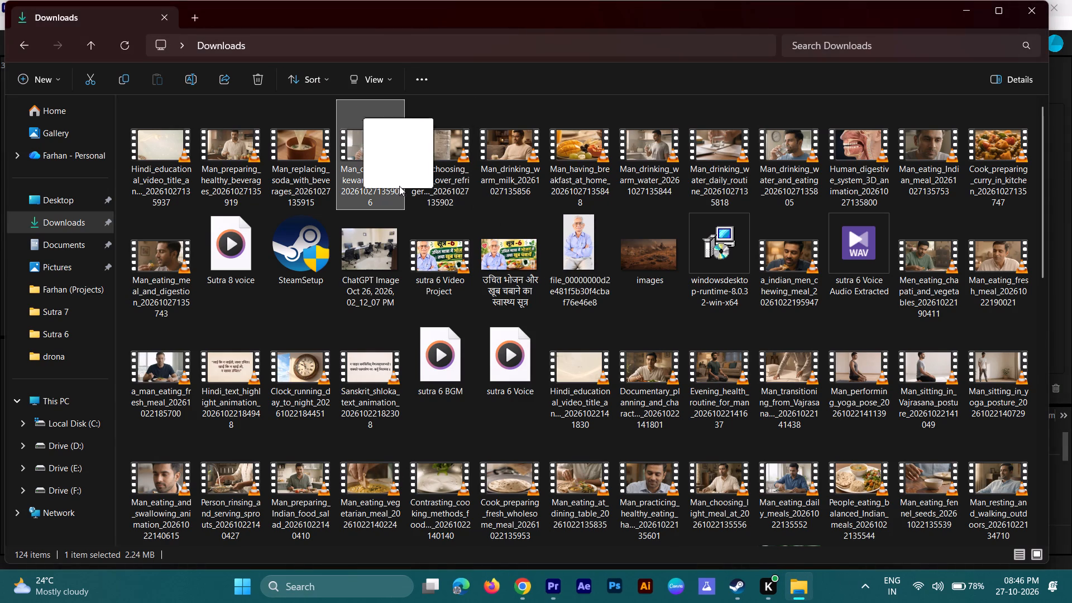
{"action": "left_click_drag", "start_coordinate": [399, 186], "coordinate": [223, 513]}
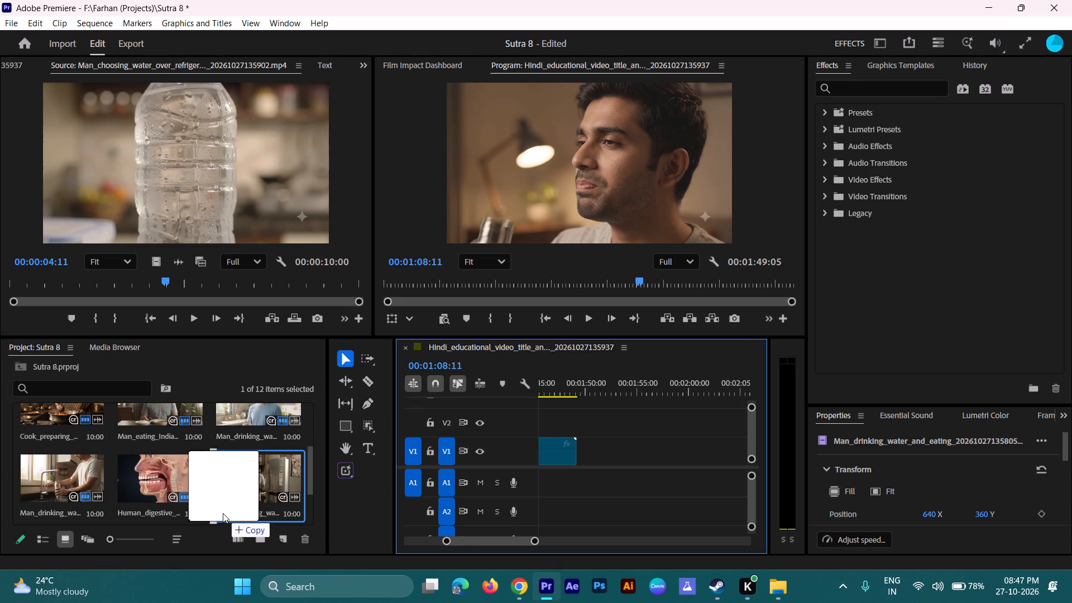
{"action": "left_click_drag", "start_coordinate": [223, 513], "coordinate": [220, 500]}
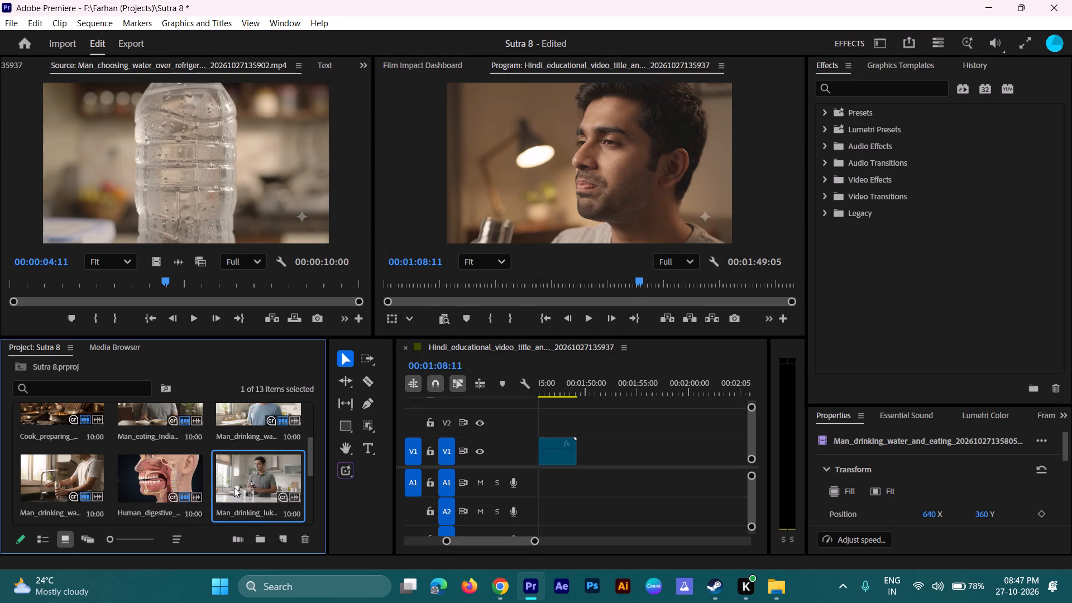
Place only the video of the Man_drinking_lukewarm_water clip on V1 directly after the Man_choosing_water_over_refriger... clip.
{"action": "double_click", "coordinate": [241, 484]}
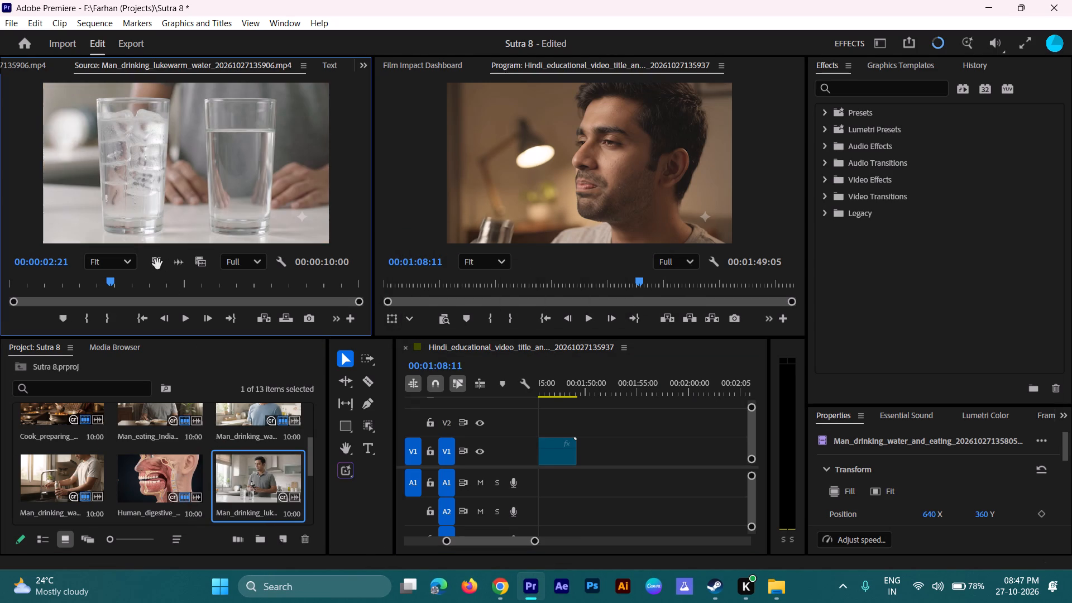
{"action": "left_click_drag", "start_coordinate": [157, 264], "coordinate": [579, 456]}
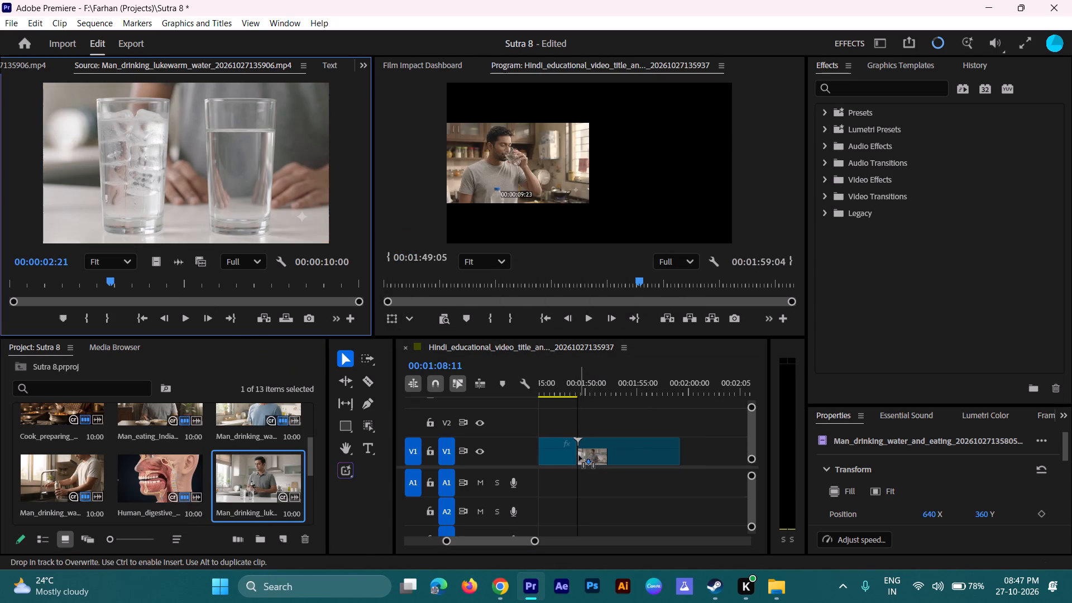
{"action": "left_click_drag", "start_coordinate": [579, 456], "coordinate": [579, 456]}
Import the Man_replacing_soda_with_beverages clip from Downloads into the Sutra 8 project.
{"action": "left_click", "coordinate": [777, 583]}
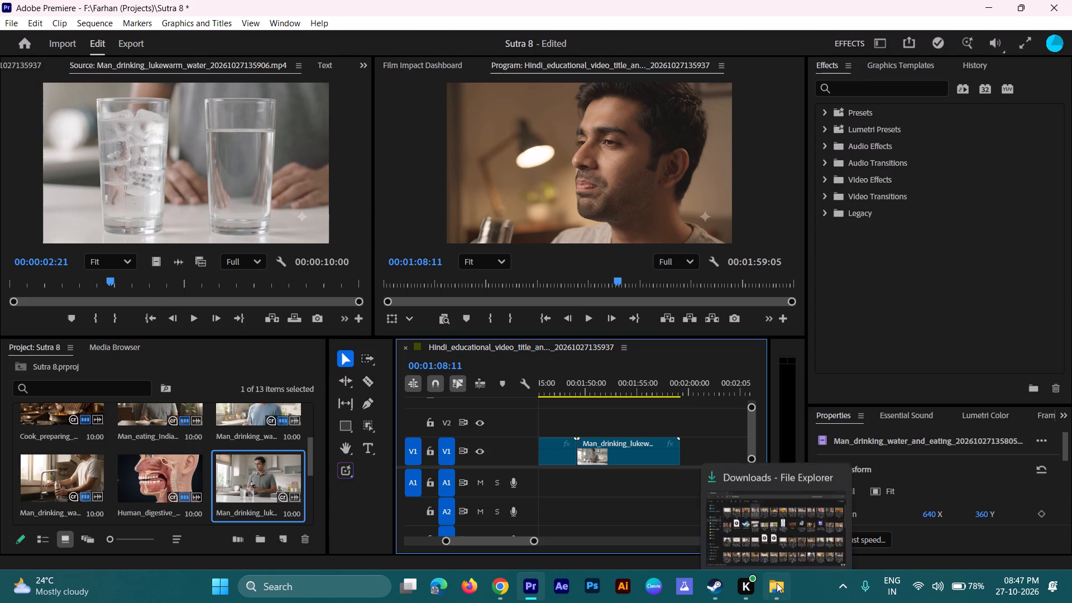
{"action": "left_click", "coordinate": [299, 135]}
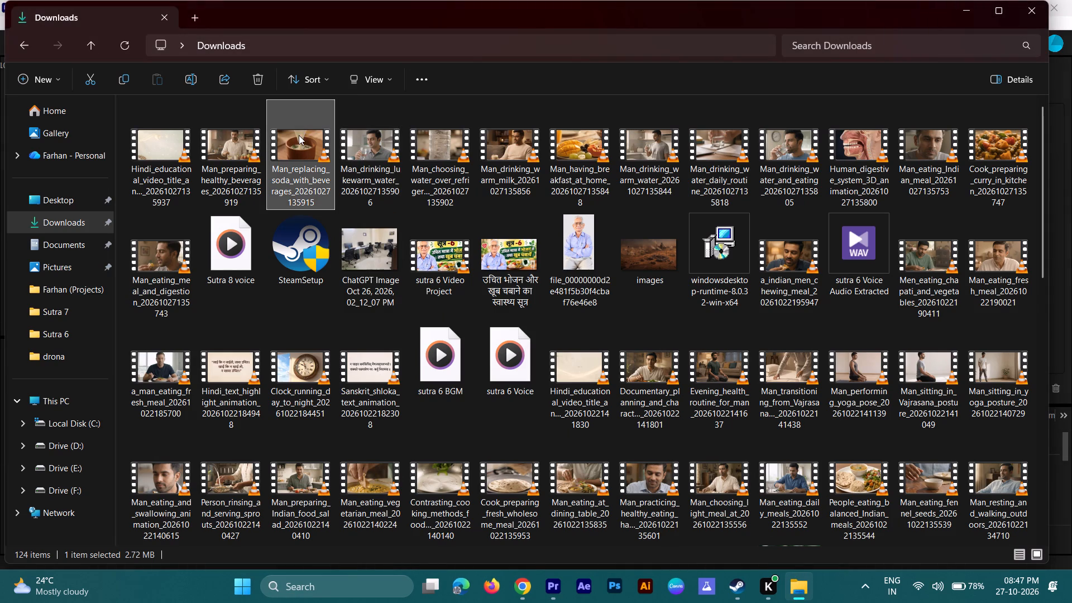
{"action": "left_click_drag", "start_coordinate": [299, 135], "coordinate": [289, 119]}
{"action": "left_click_drag", "start_coordinate": [289, 119], "coordinate": [544, 472]}
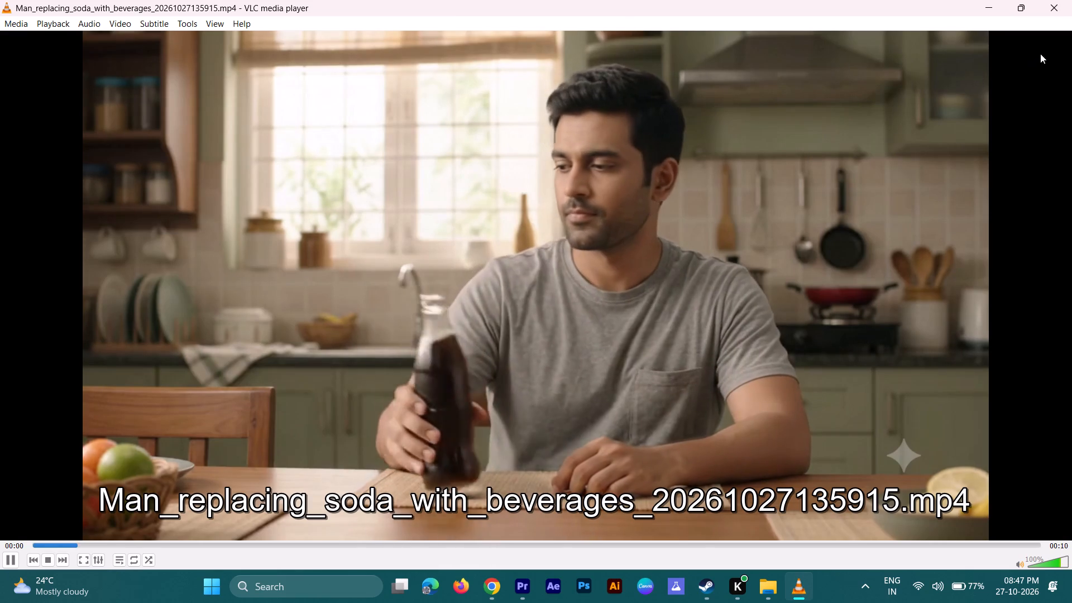
{"action": "left_click", "coordinate": [1068, 7]}
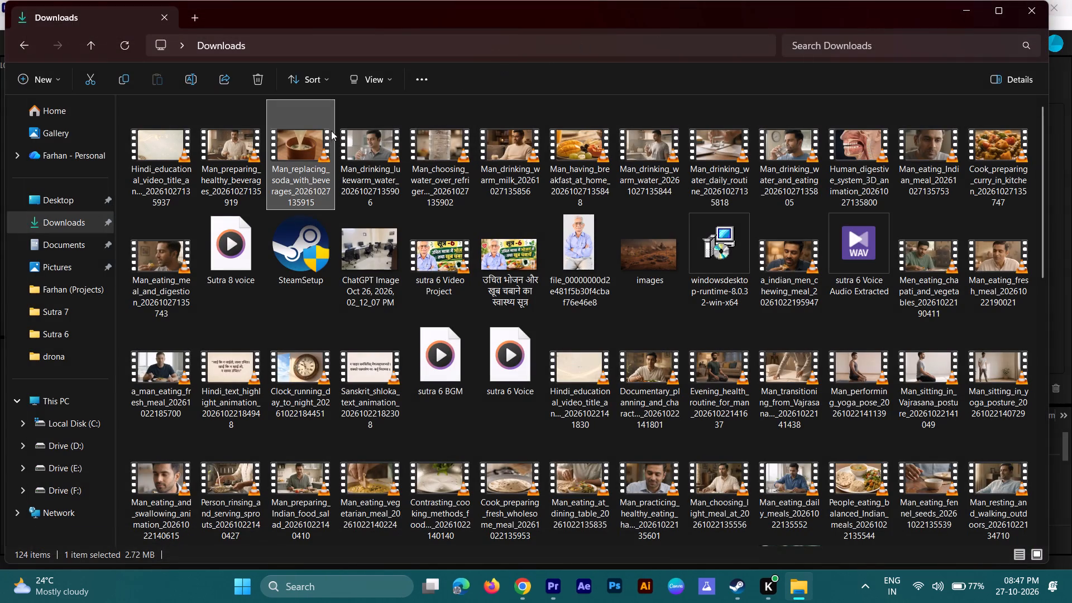
{"action": "left_click_drag", "start_coordinate": [300, 153], "coordinate": [546, 599]}
{"action": "left_click_drag", "start_coordinate": [546, 599], "coordinate": [231, 493]}
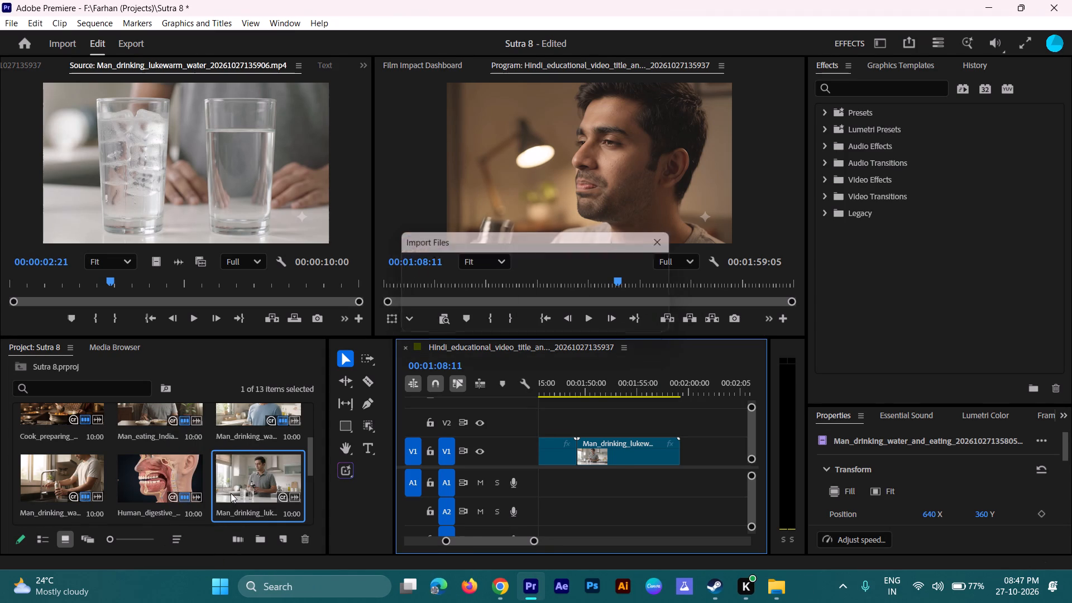
Place only the video of the Man_replacing_soda_with_beverages clip on V1 directly after the Man_drinking_lukewarm_water clip.
{"action": "double_click", "coordinate": [245, 488]}
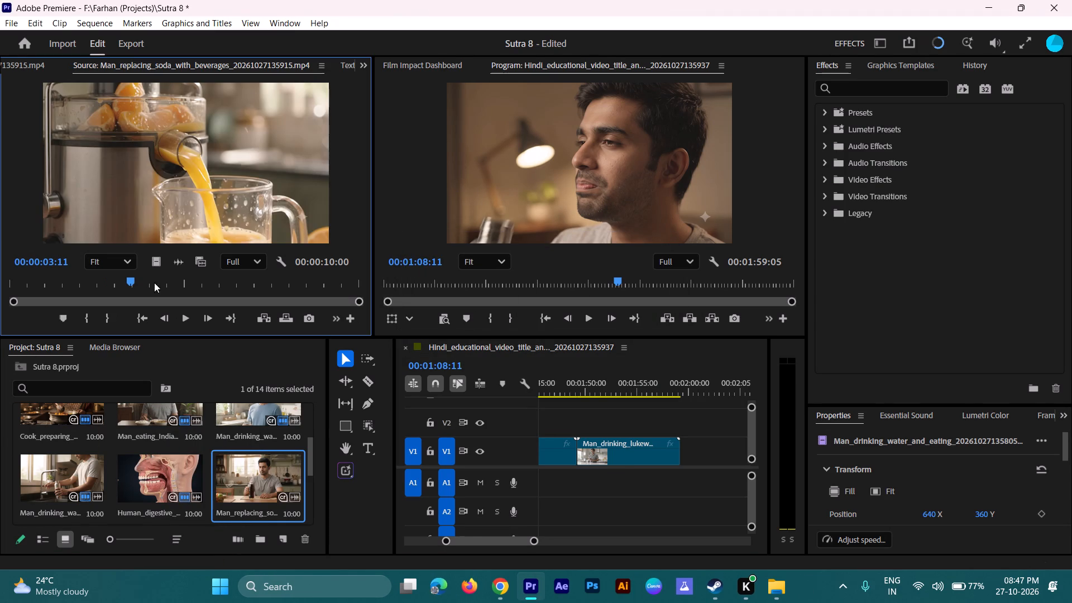
{"action": "left_click_drag", "start_coordinate": [155, 258], "coordinate": [690, 444]}
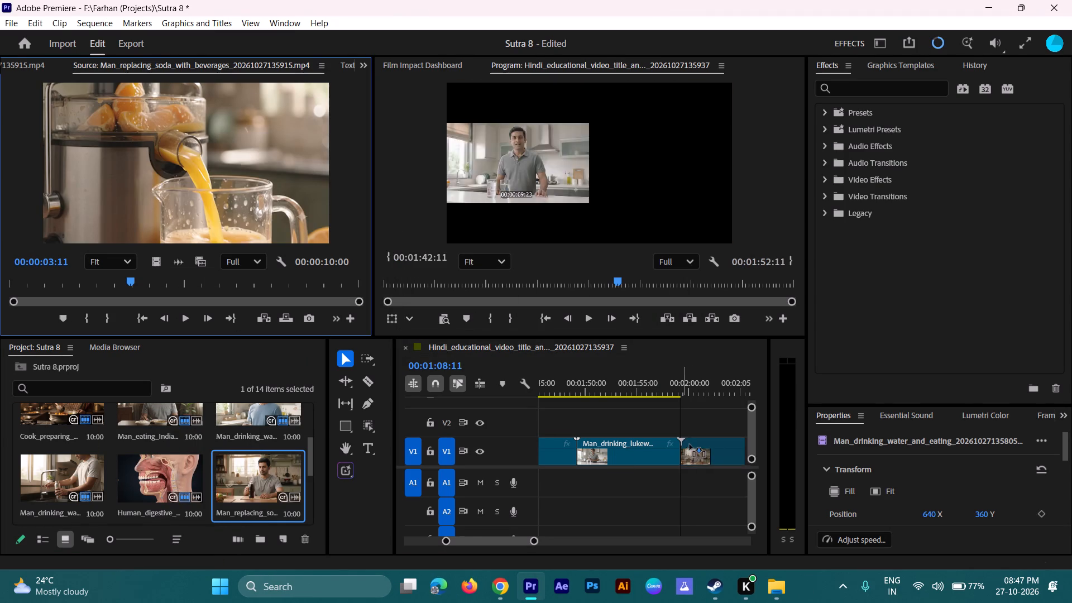
{"action": "left_click_drag", "start_coordinate": [690, 444], "coordinate": [687, 447]}
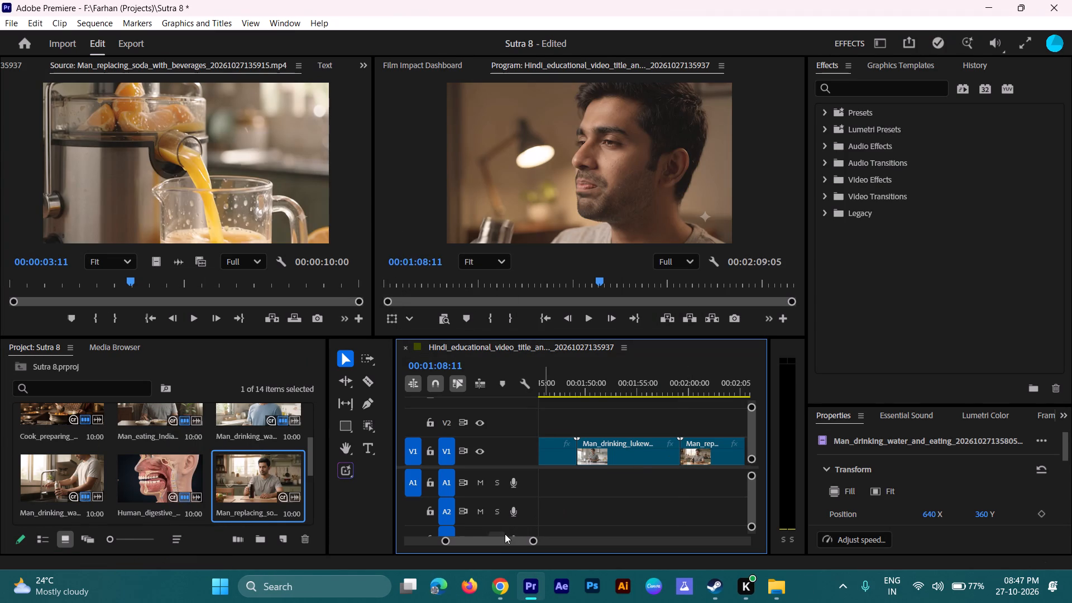
Import the Man_preparing_healthy_beverages clip from Downloads into the Sutra 8 project.
{"action": "left_click_drag", "start_coordinate": [504, 539], "coordinate": [509, 540]}
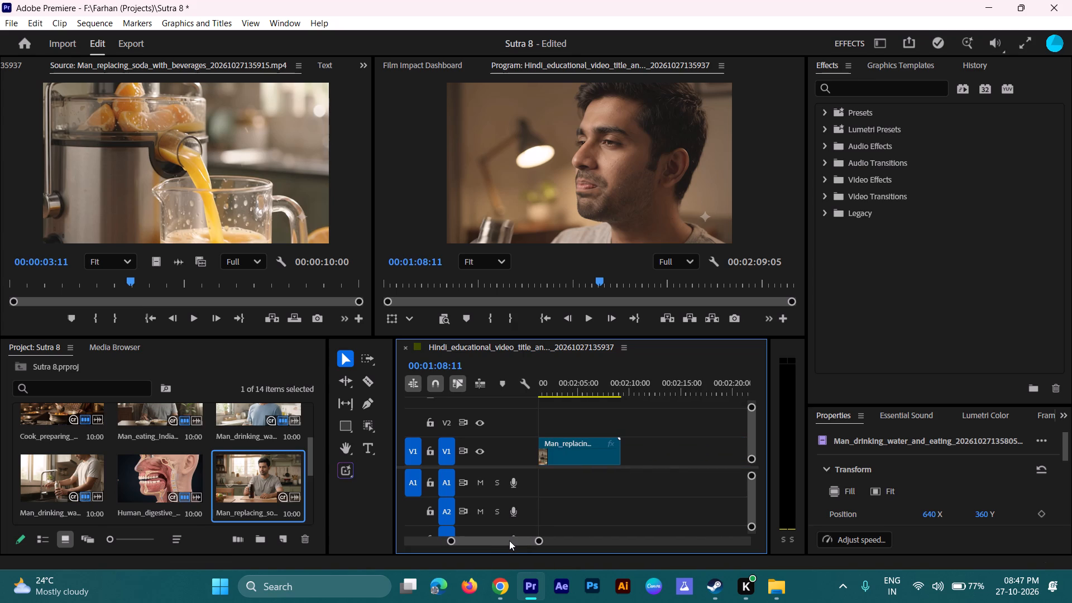
{"action": "left_click_drag", "start_coordinate": [509, 540], "coordinate": [510, 540]}
{"action": "left_click", "coordinate": [779, 594]}
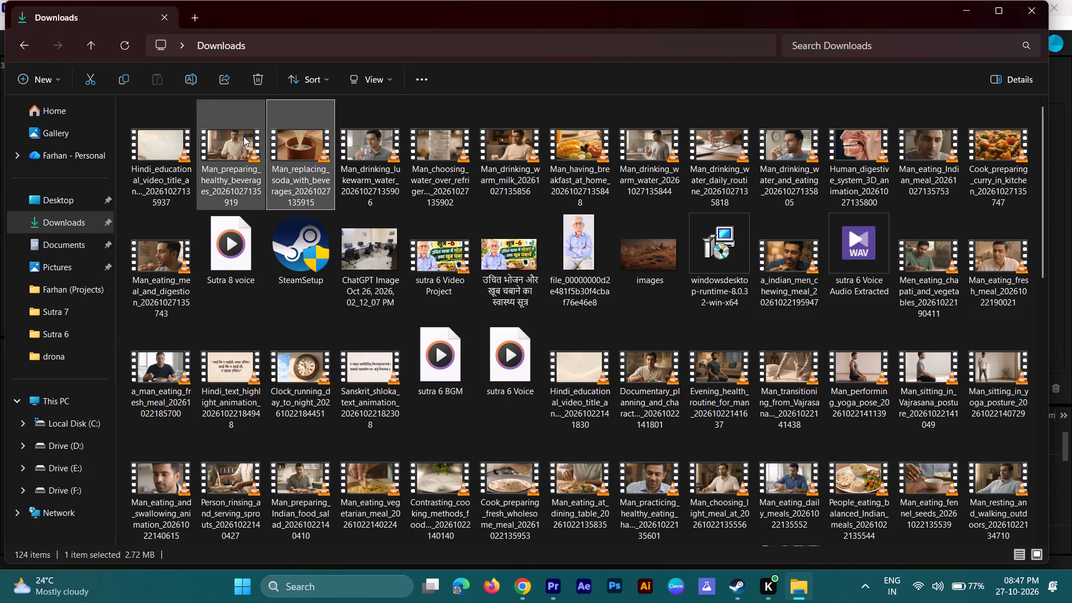
{"action": "left_click", "coordinate": [243, 136]}
{"action": "left_click_drag", "start_coordinate": [243, 136], "coordinate": [559, 591]}
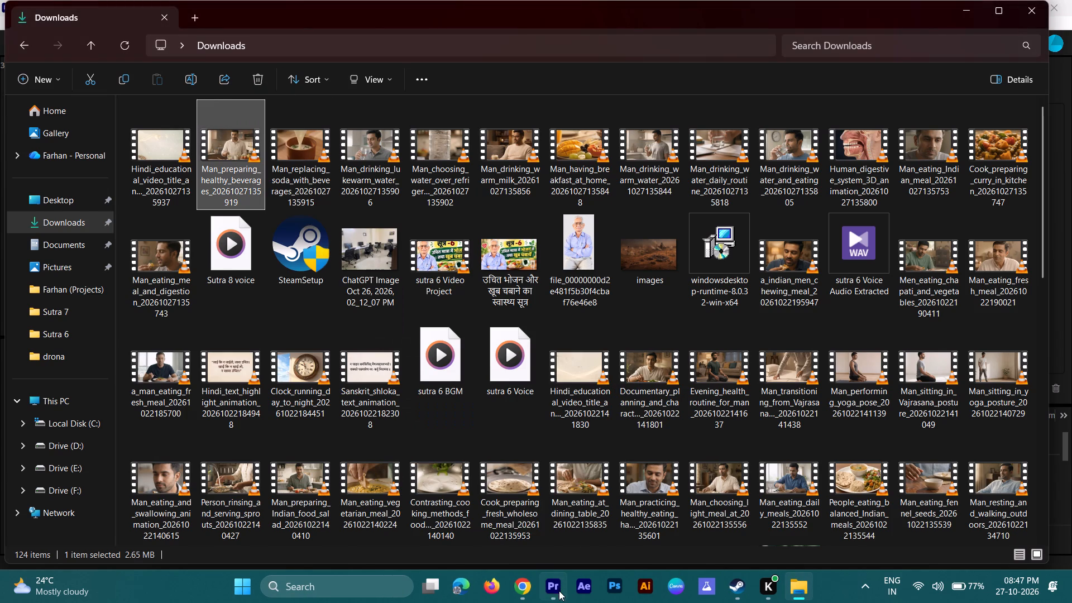
{"action": "left_click_drag", "start_coordinate": [559, 591], "coordinate": [249, 489]}
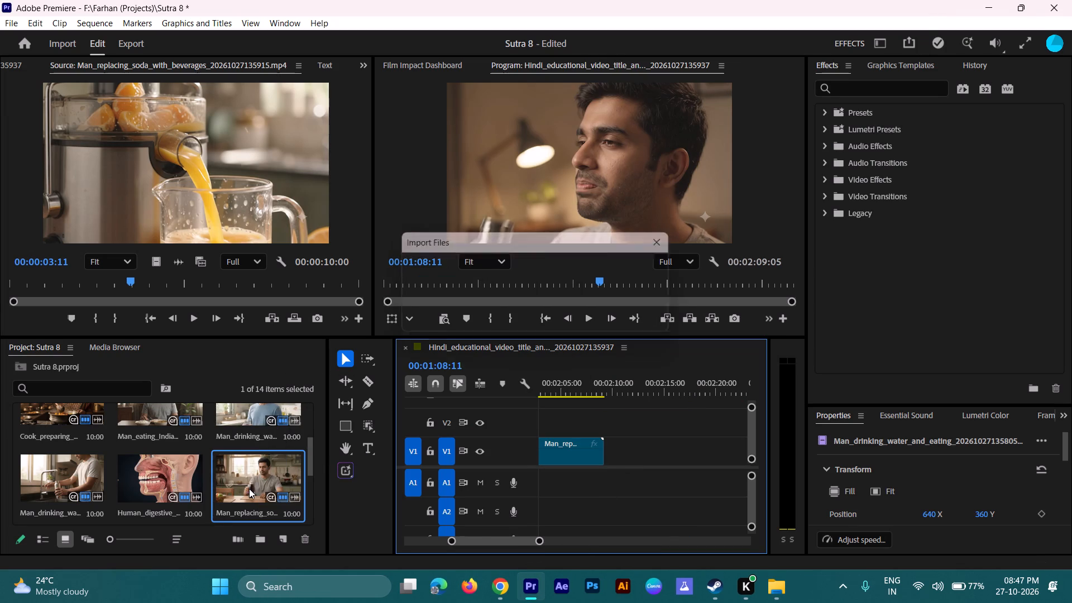
Place only the video of the Man_preparing_healthy_beverages clip on V1 directly after the Man_replacing_soda_with_beverages clip.
{"action": "double_click", "coordinate": [241, 485]}
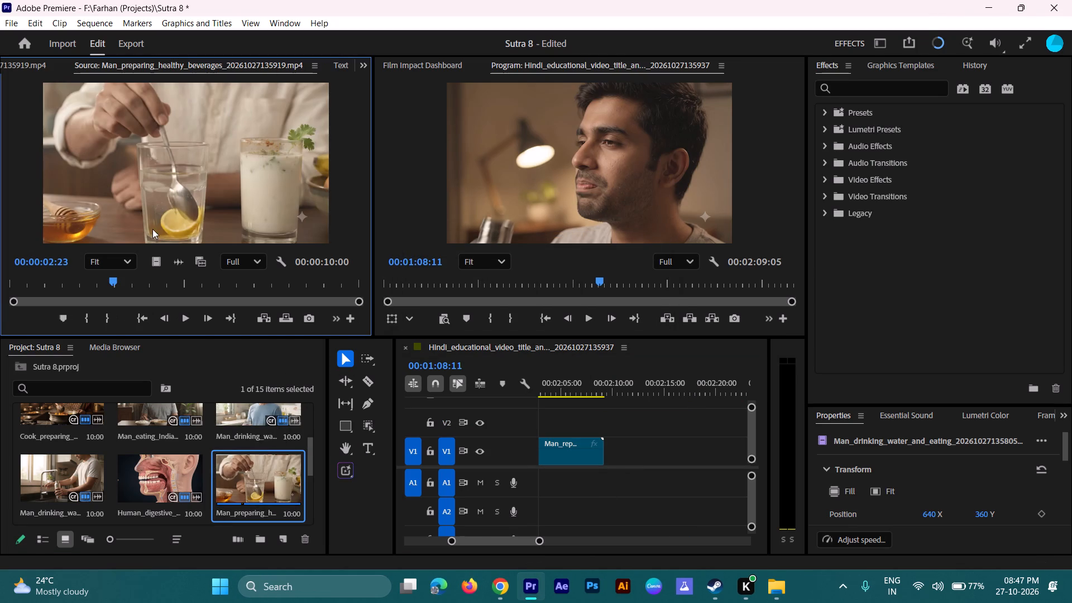
{"action": "left_click_drag", "start_coordinate": [153, 258], "coordinate": [542, 368]}
{"action": "left_click_drag", "start_coordinate": [542, 368], "coordinate": [610, 449]}
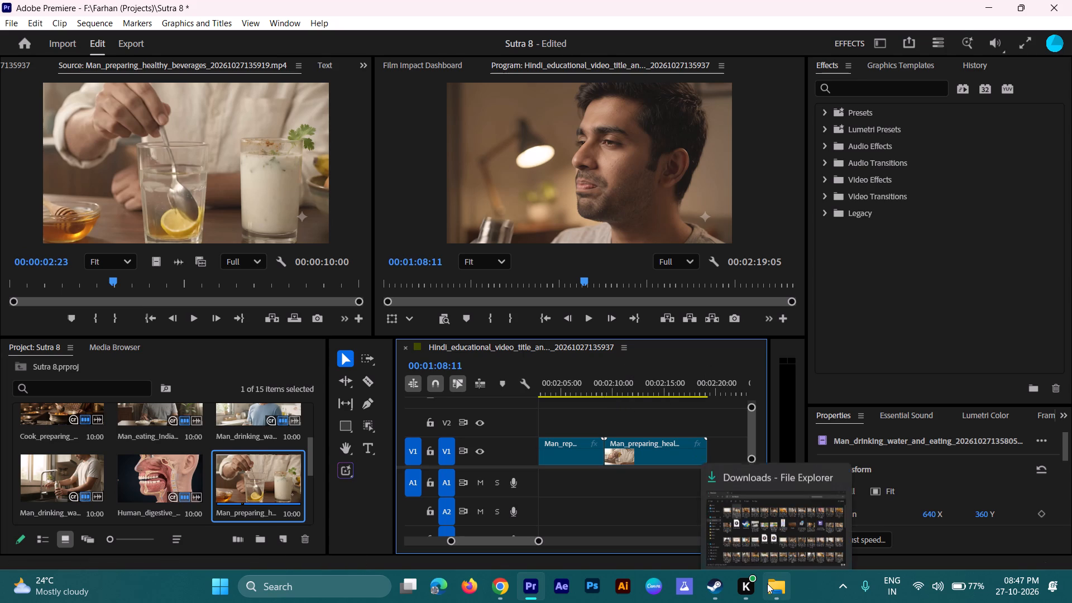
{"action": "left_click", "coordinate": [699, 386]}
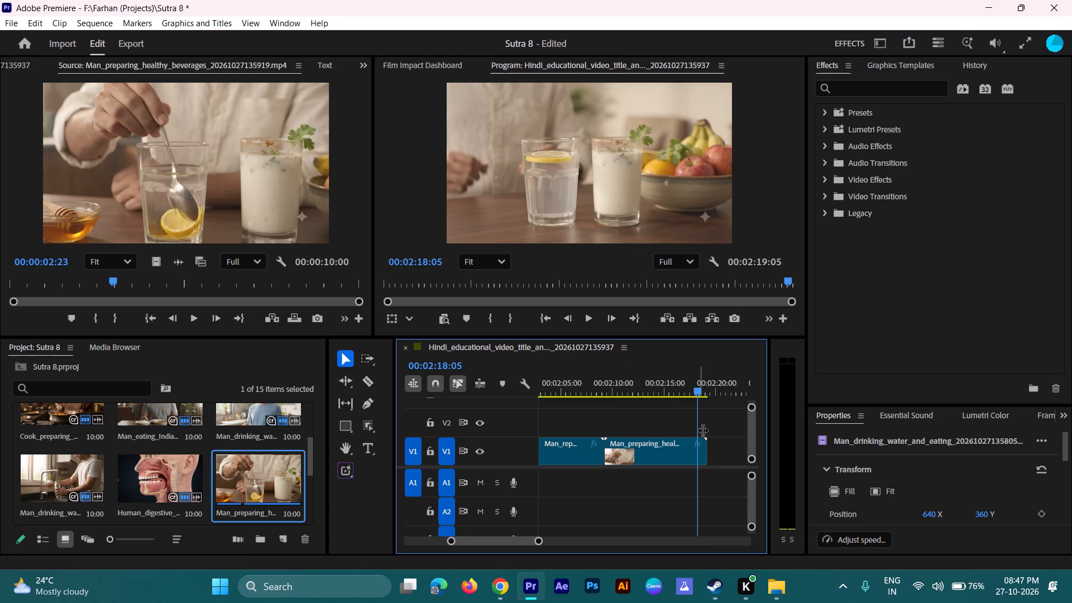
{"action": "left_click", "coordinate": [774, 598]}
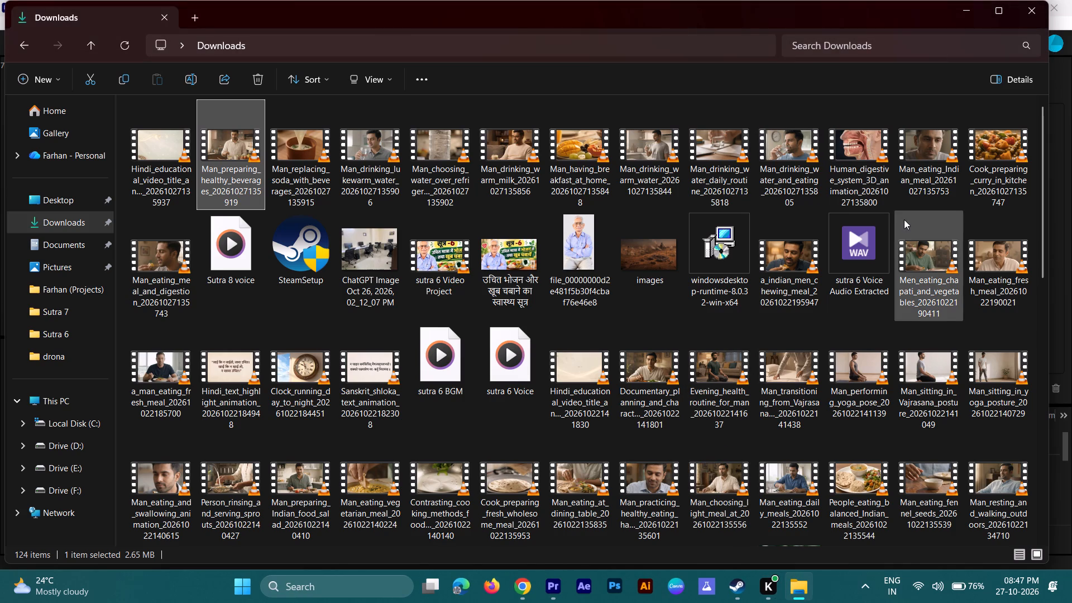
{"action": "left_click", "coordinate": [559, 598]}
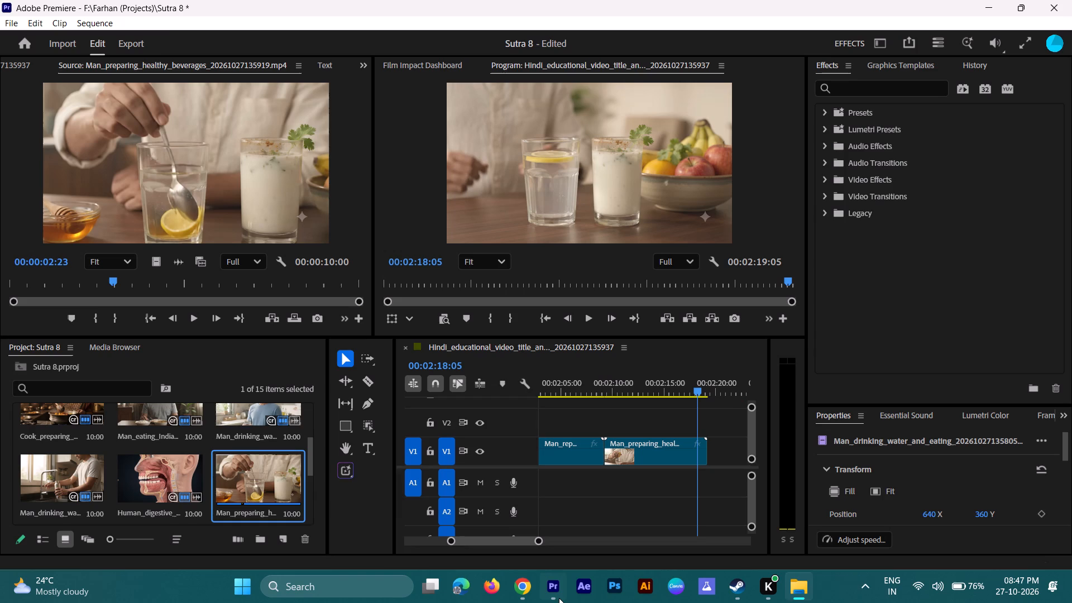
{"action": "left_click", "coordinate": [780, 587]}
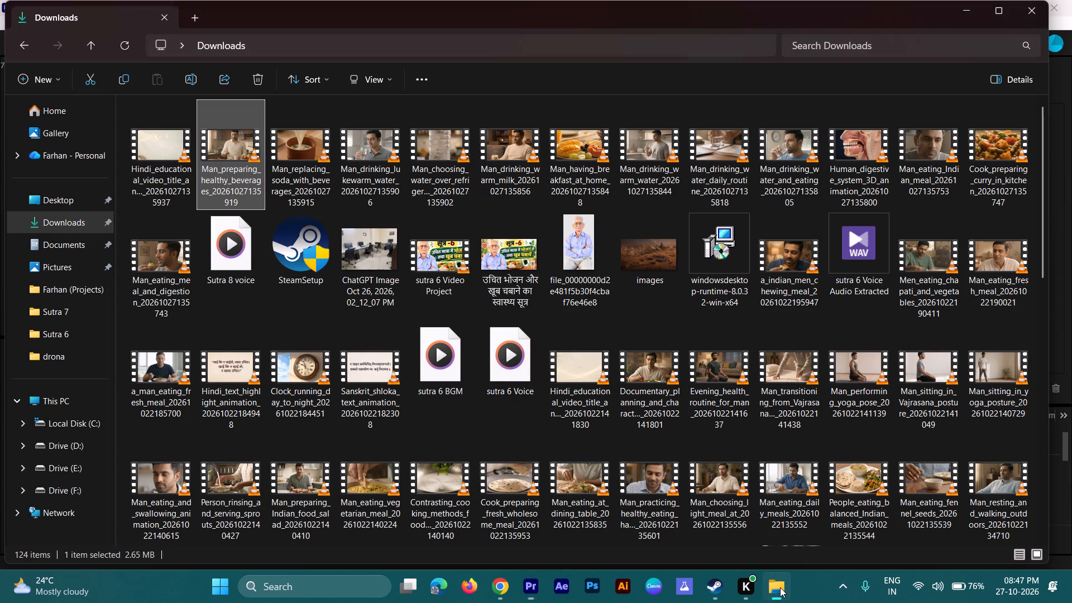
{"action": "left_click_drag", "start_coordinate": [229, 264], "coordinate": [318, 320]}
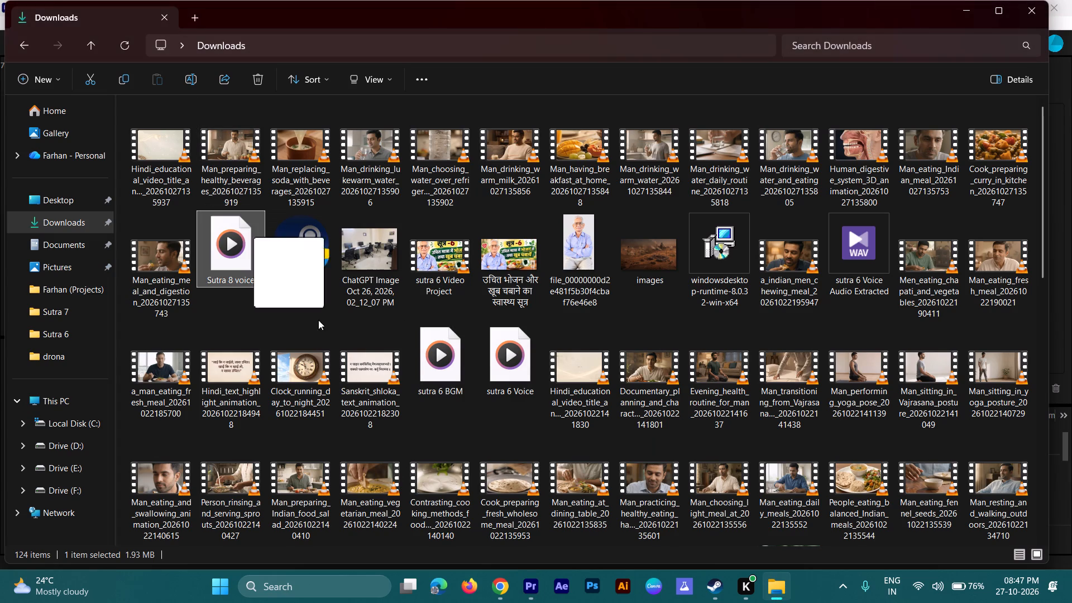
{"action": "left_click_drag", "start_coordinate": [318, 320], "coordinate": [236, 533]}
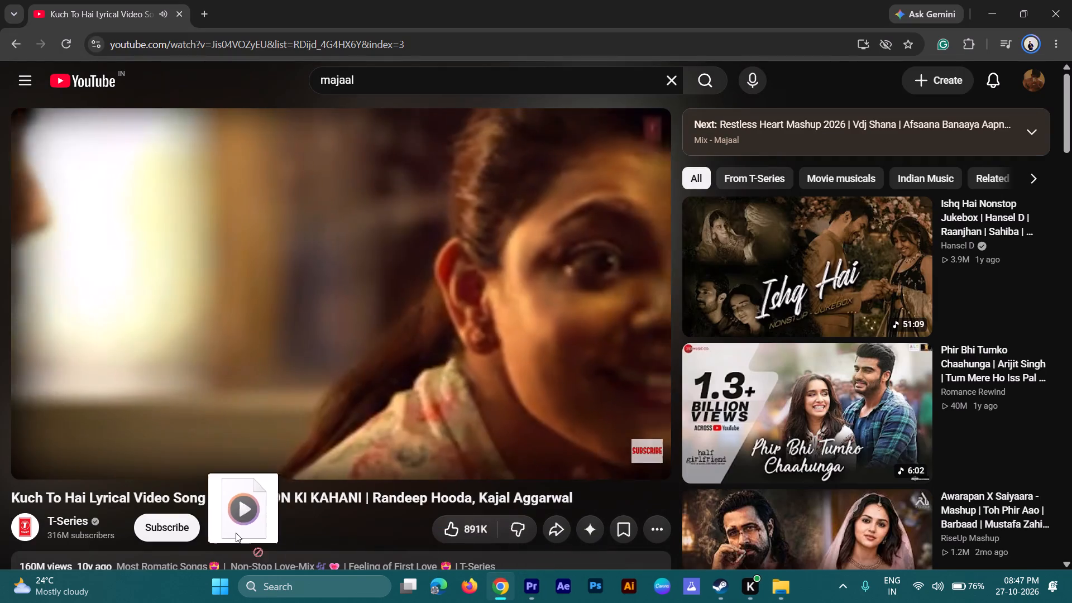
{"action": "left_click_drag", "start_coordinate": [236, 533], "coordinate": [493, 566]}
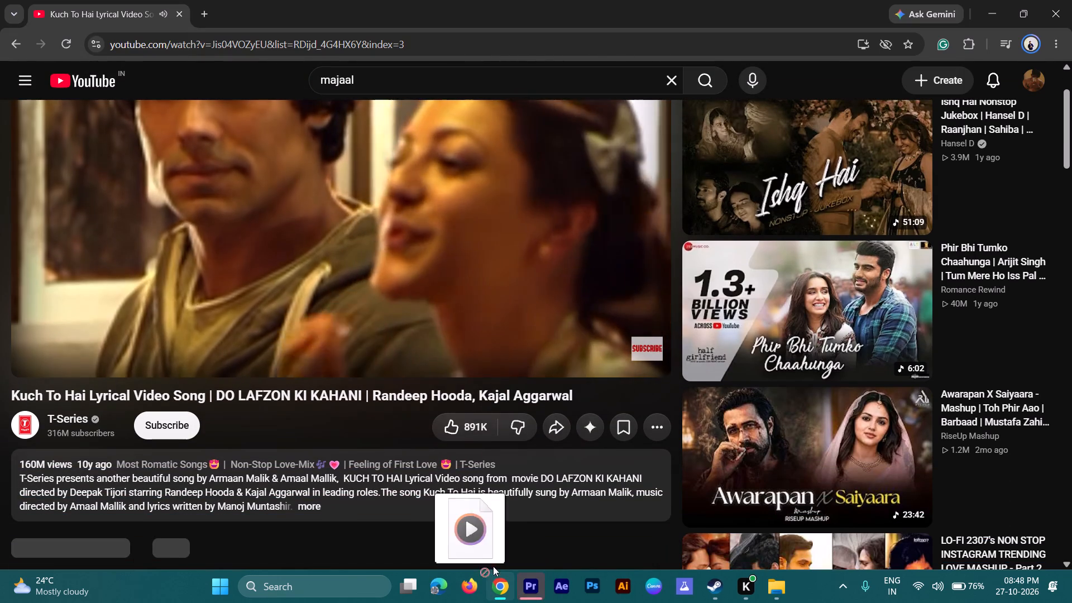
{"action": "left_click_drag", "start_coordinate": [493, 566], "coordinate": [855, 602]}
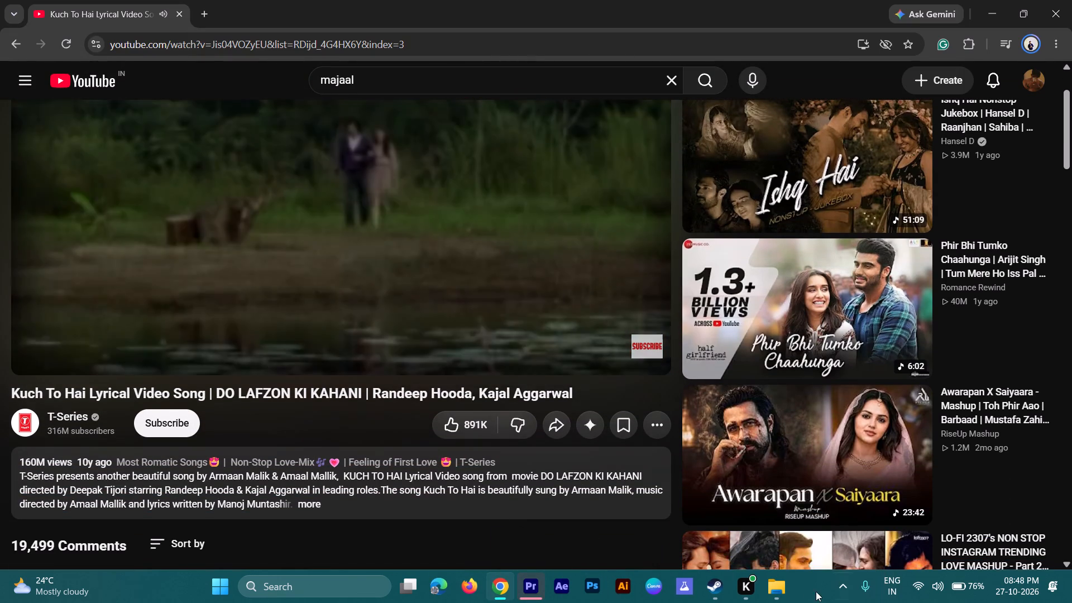
Import the Sutra 8 voice audio file from Downloads into the Sutra 8 project.
{"action": "left_click", "coordinate": [779, 592]}
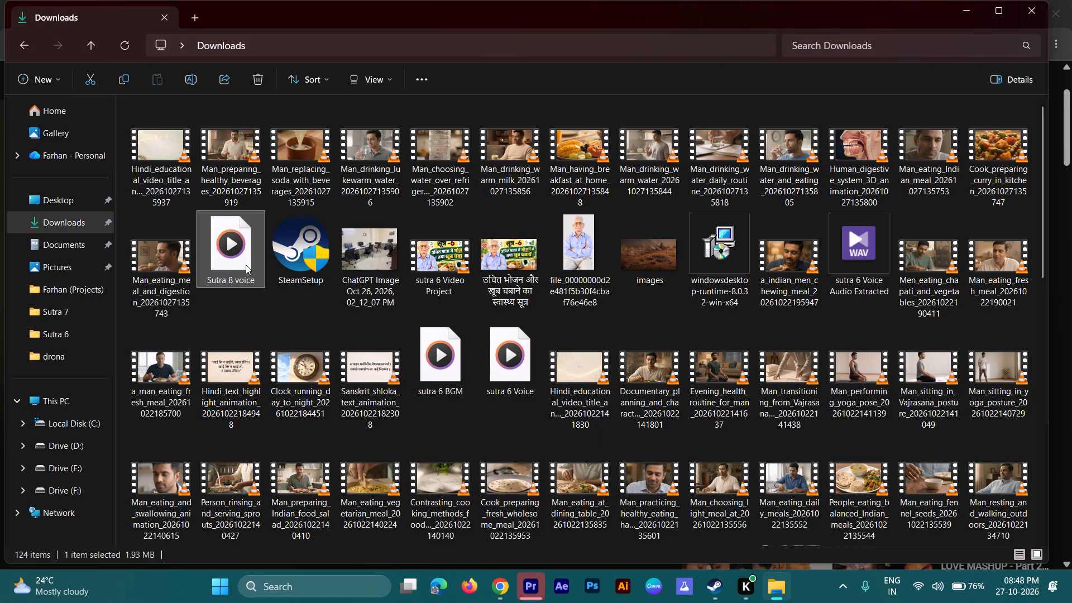
{"action": "left_click_drag", "start_coordinate": [240, 259], "coordinate": [552, 572]}
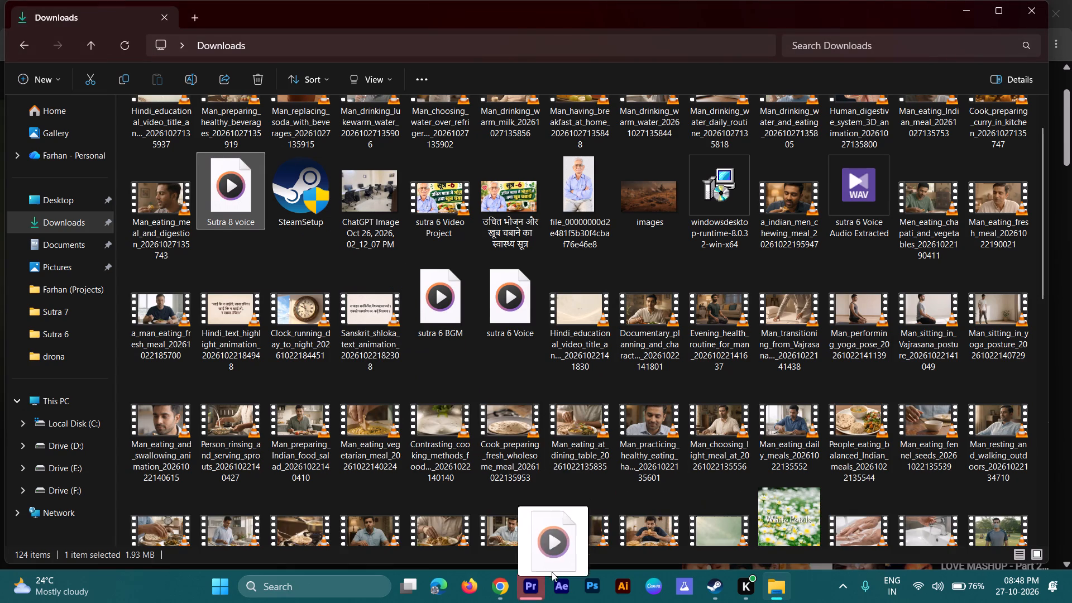
{"action": "left_click_drag", "start_coordinate": [552, 572], "coordinate": [228, 510]}
Place the Sutra 8 voice audio on A2 at the very start of the sequence, below the title clip's own audio.
{"action": "left_click_drag", "start_coordinate": [240, 487], "coordinate": [269, 492]}
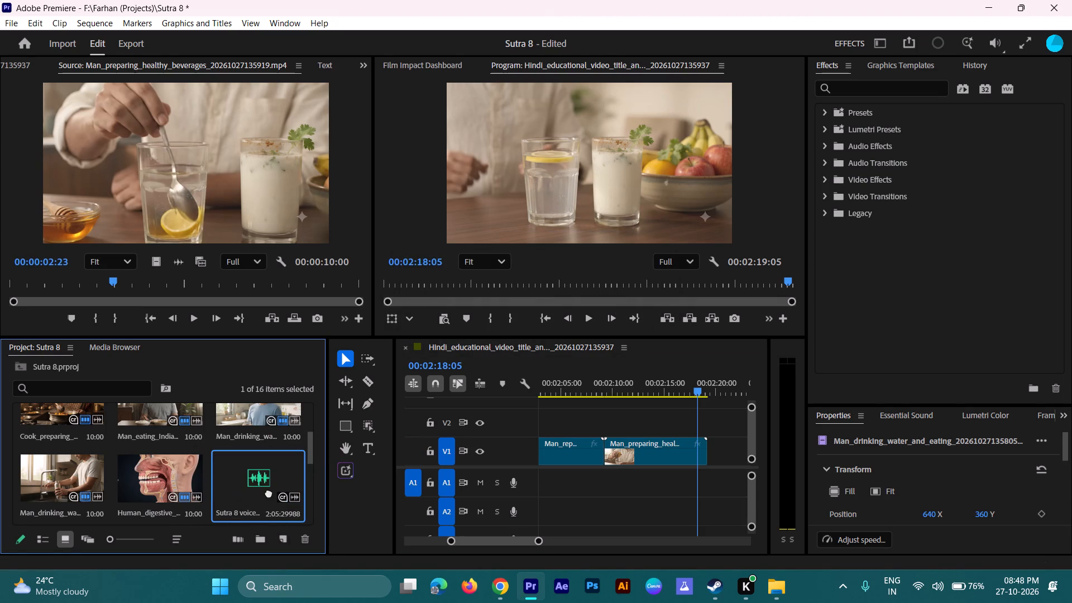
{"action": "left_click_drag", "start_coordinate": [269, 492], "coordinate": [469, 466]}
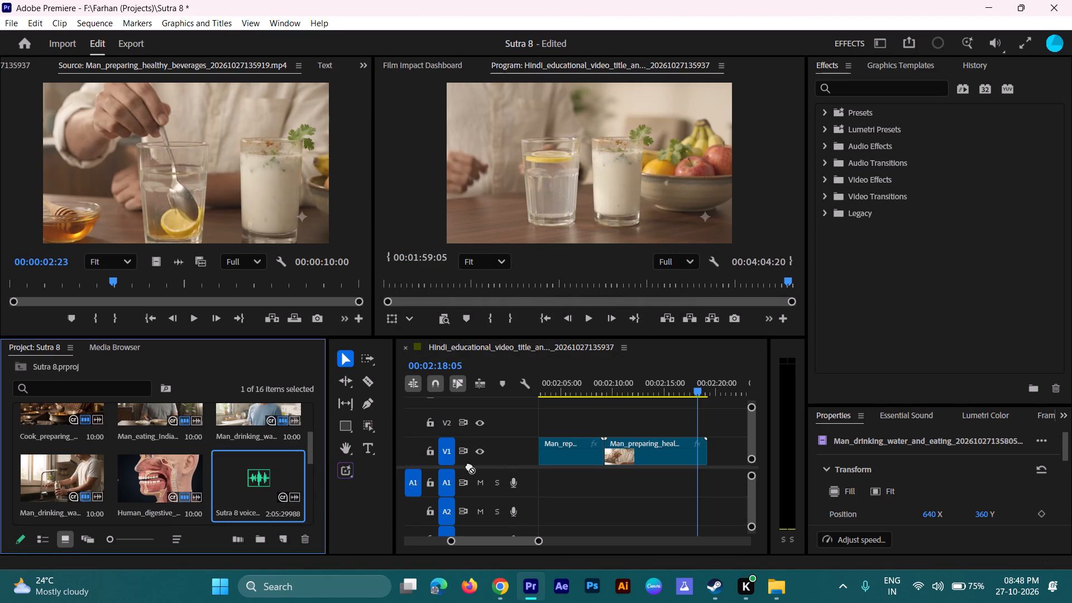
{"action": "left_click_drag", "start_coordinate": [469, 466], "coordinate": [552, 489]}
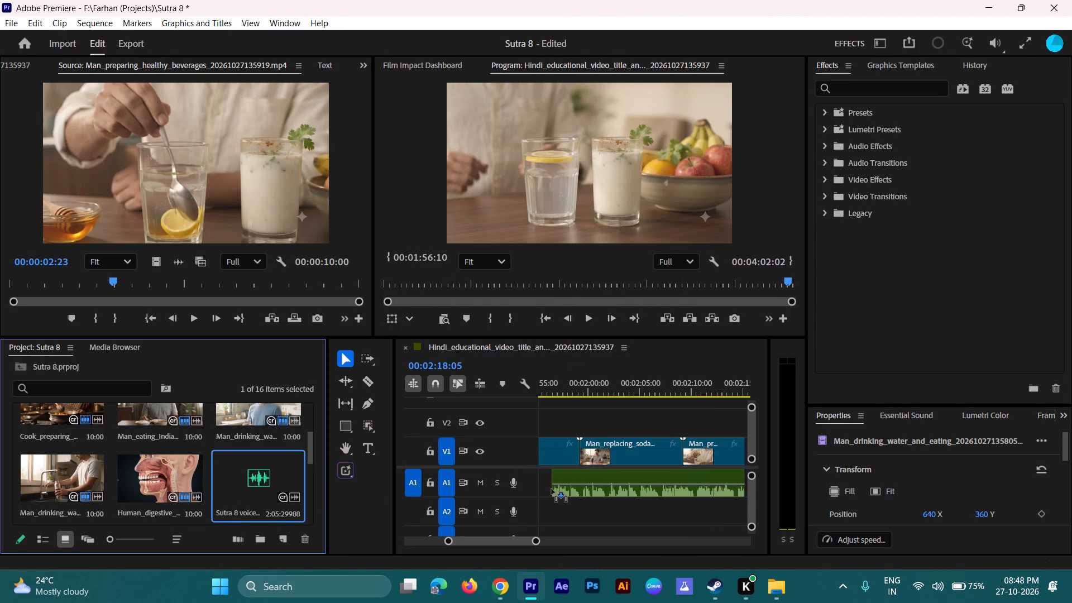
{"action": "left_click_drag", "start_coordinate": [552, 489], "coordinate": [552, 482]}
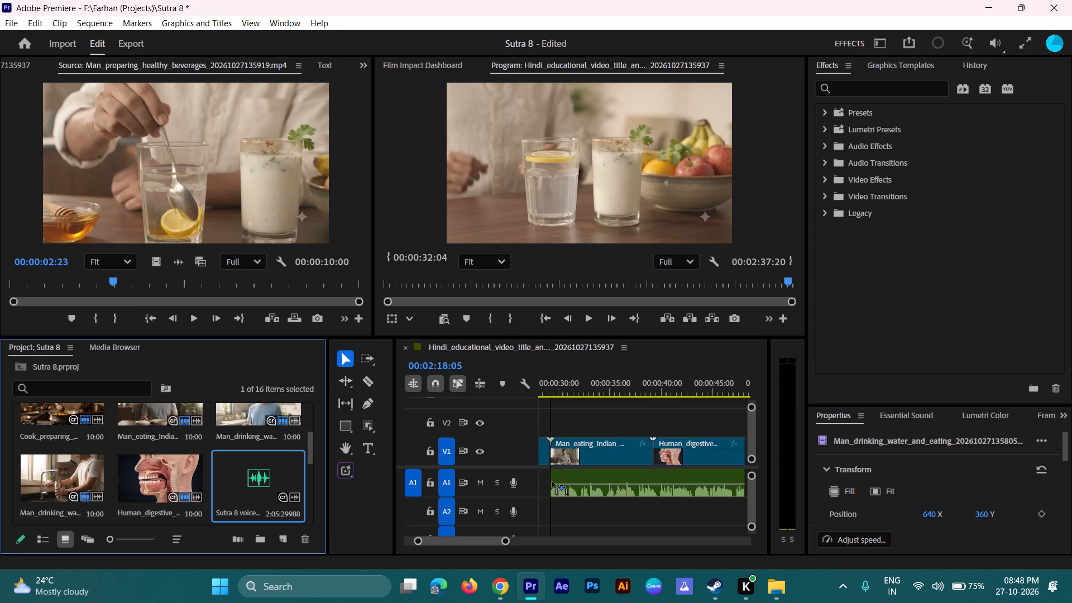
{"action": "left_click_drag", "start_coordinate": [552, 482], "coordinate": [571, 473]}
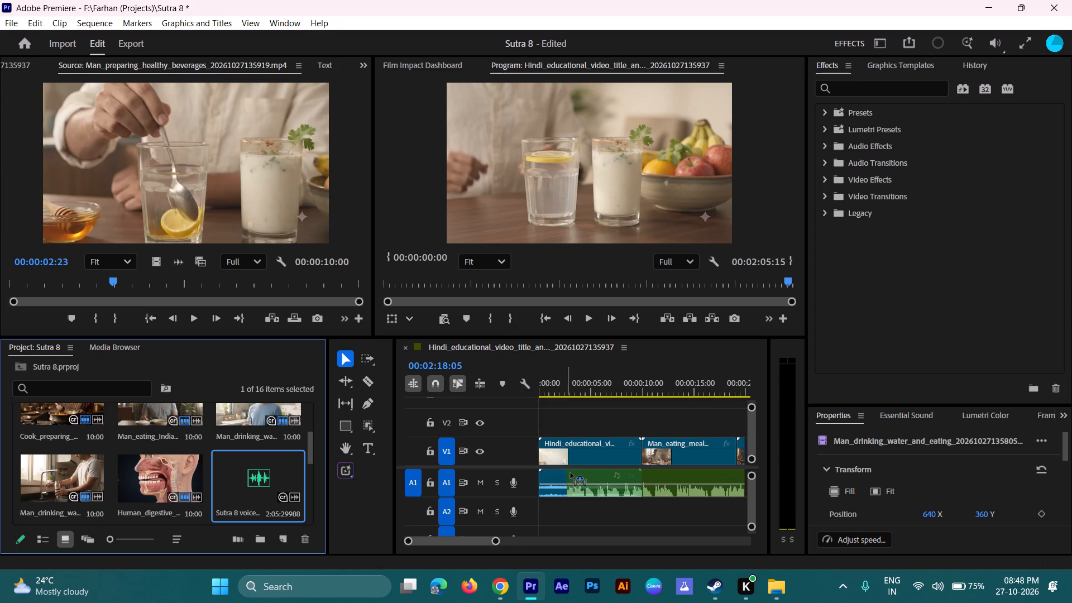
{"action": "left_click_drag", "start_coordinate": [571, 473], "coordinate": [602, 514]}
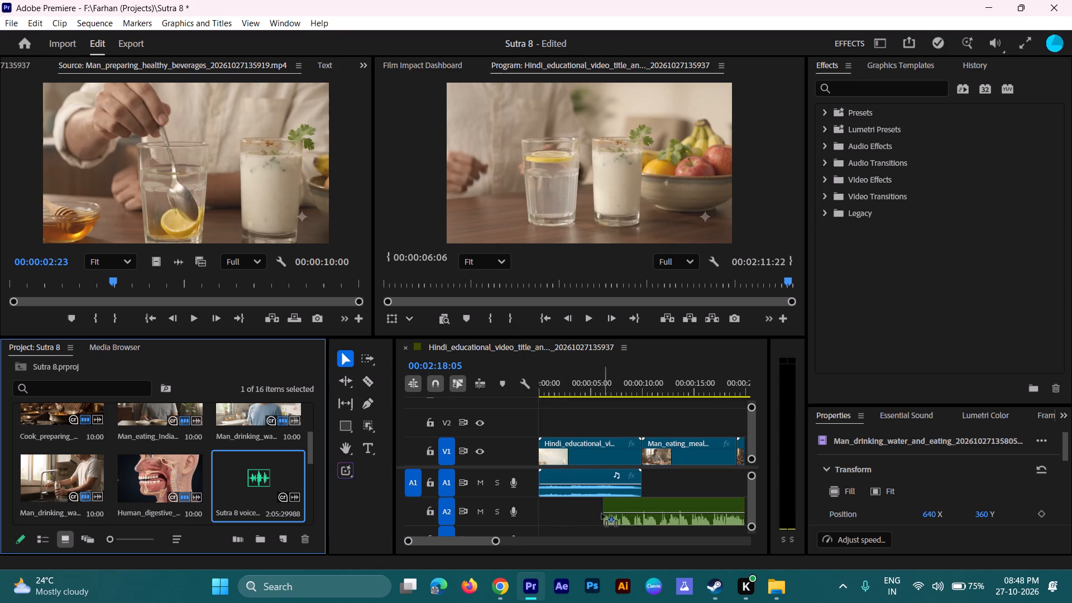
{"action": "left_click_drag", "start_coordinate": [602, 514], "coordinate": [546, 521]}
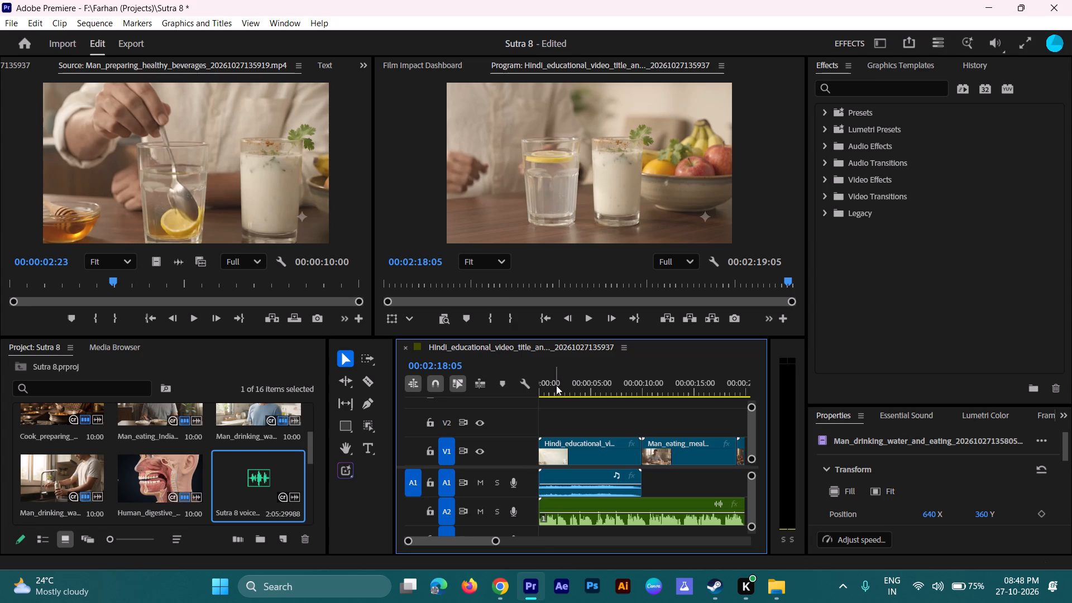
Preview the opening, and move the Sutra 8 voice clip to A1 directly after the title clip's audio, starting at 00:00:10:00.
{"action": "key", "text": "space"}
{"action": "key", "text": "space"}
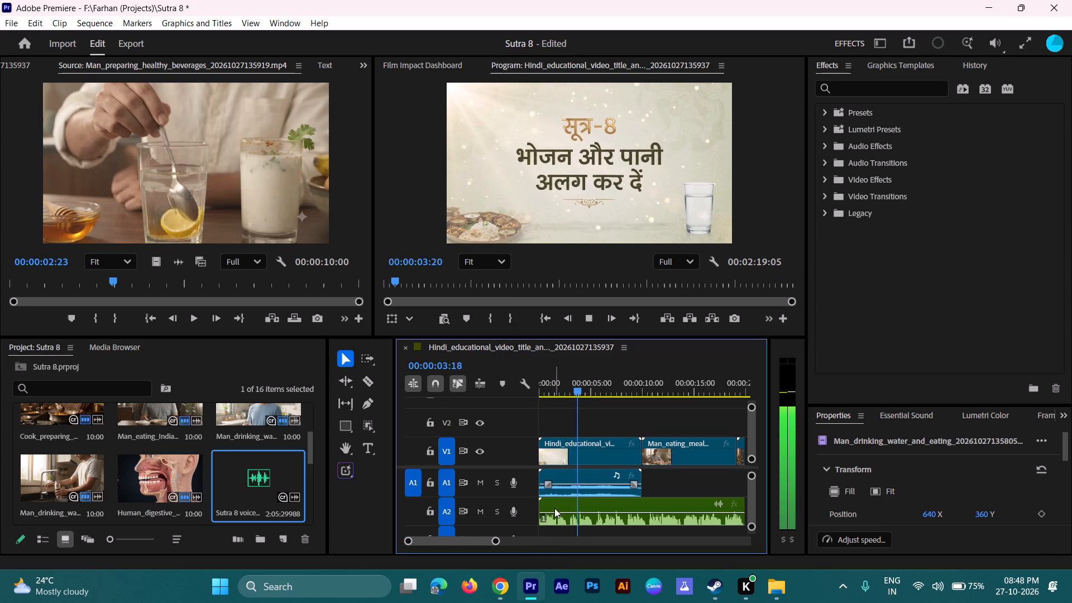
{"action": "key", "text": "space"}
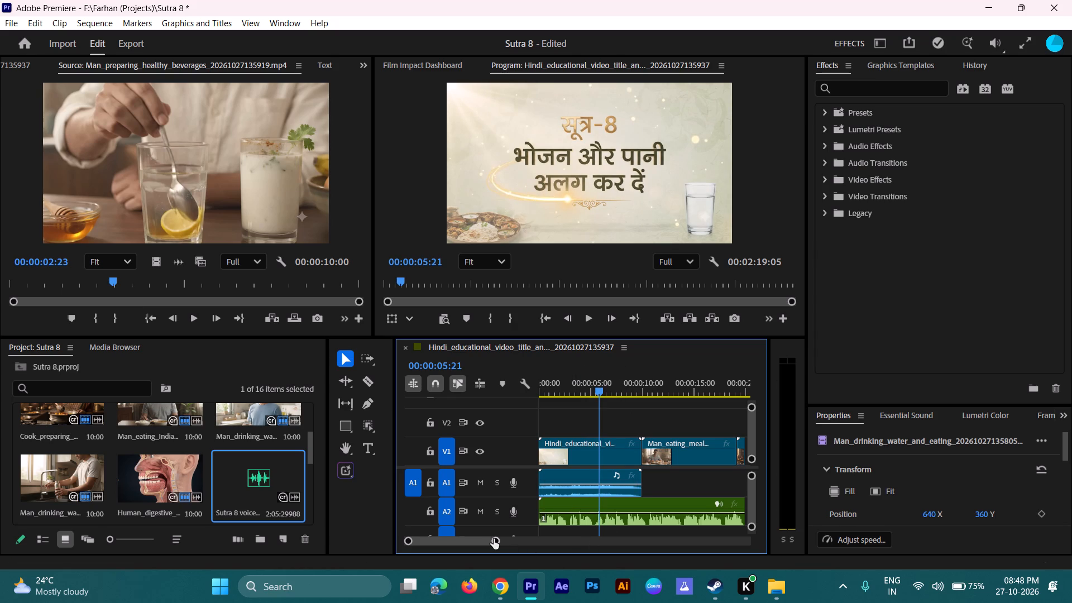
{"action": "scroll", "coordinate": [494, 539], "scroll_direction": "up", "scroll_amount": 3, "text": "ctrl"}
{"action": "scroll", "coordinate": [494, 539], "scroll_direction": "down", "scroll_amount": 1, "text": "ctrl"}
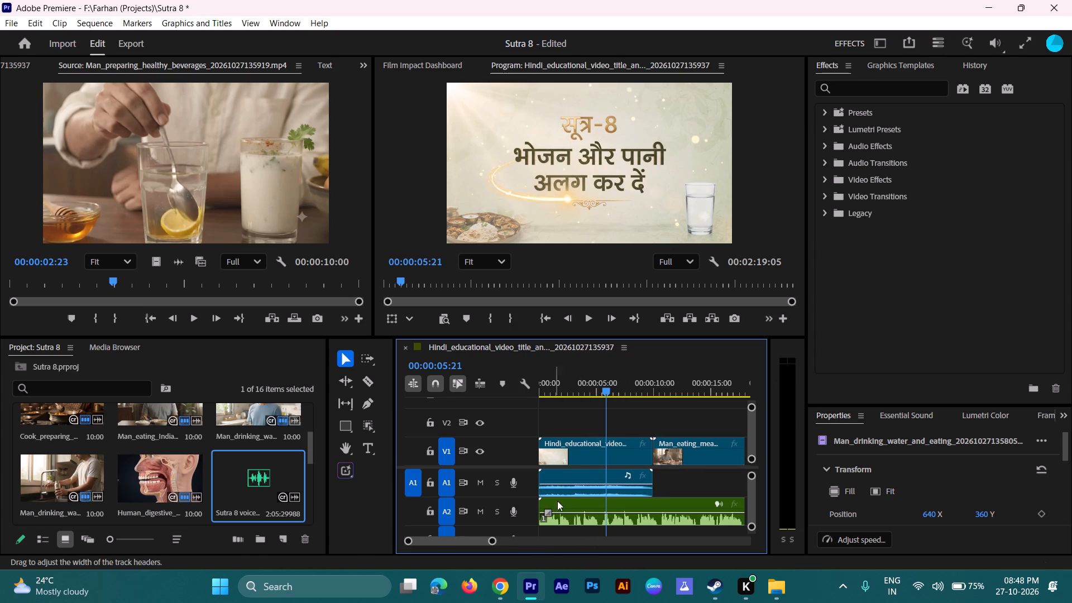
{"action": "left_click_drag", "start_coordinate": [571, 502], "coordinate": [592, 501]}
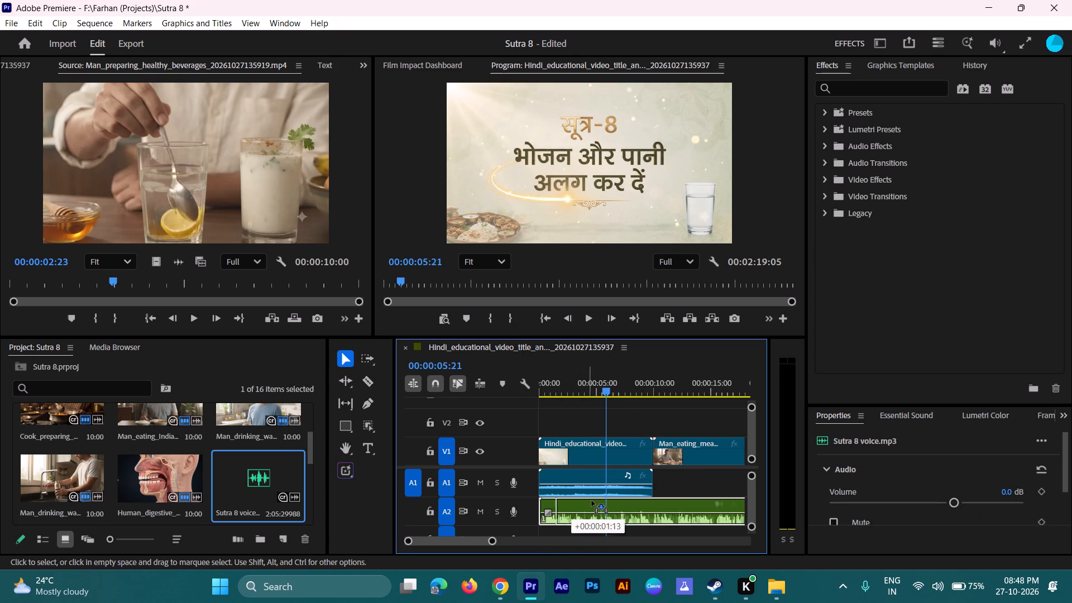
{"action": "left_click_drag", "start_coordinate": [592, 501], "coordinate": [673, 510]}
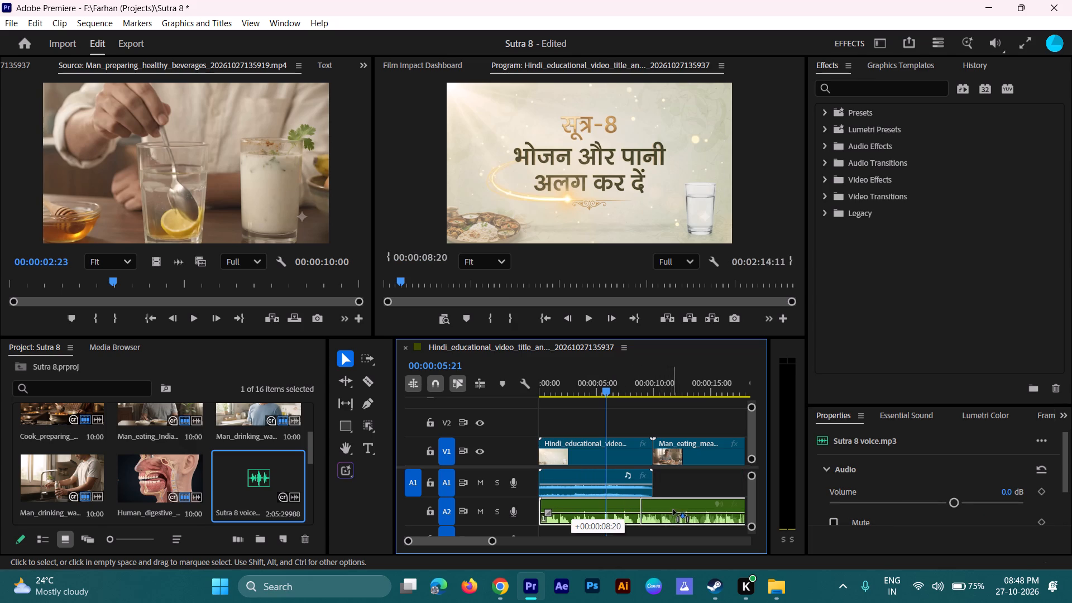
{"action": "left_click_drag", "start_coordinate": [673, 510], "coordinate": [681, 511]}
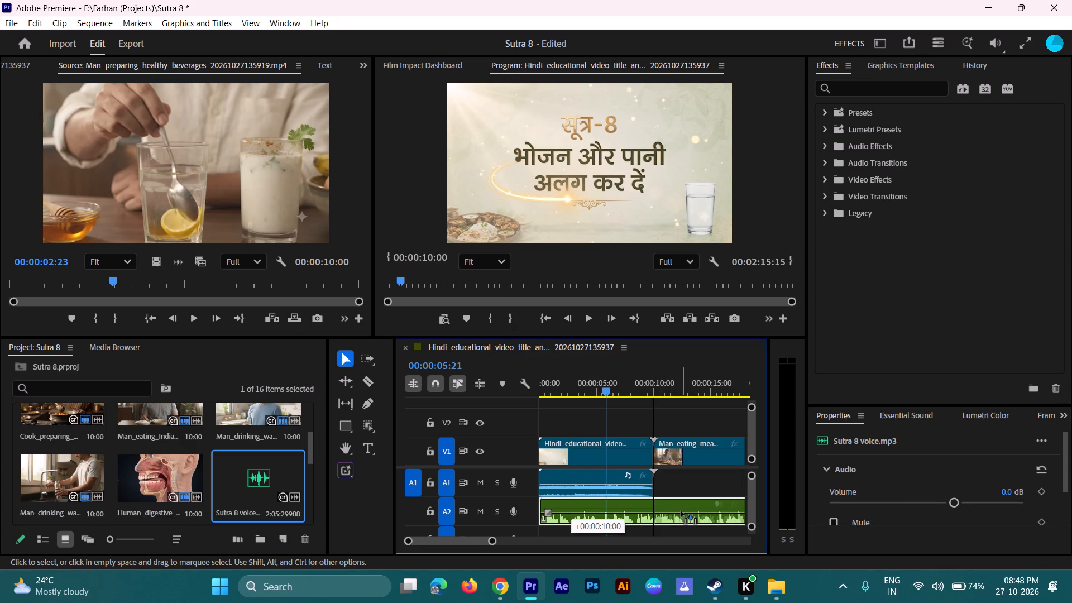
{"action": "left_click_drag", "start_coordinate": [681, 511], "coordinate": [680, 492]}
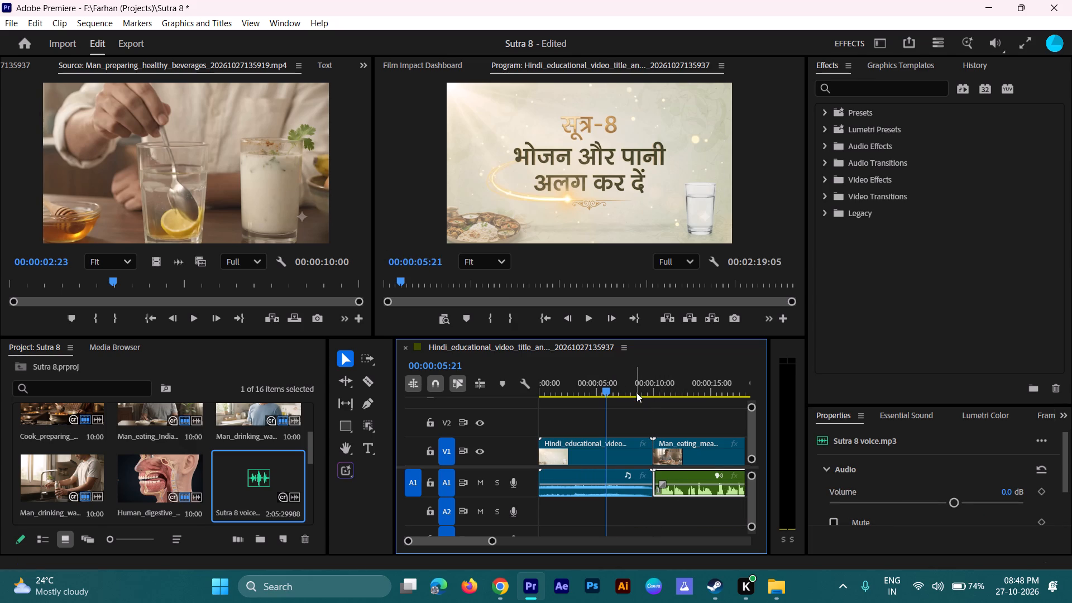
Play the sequence from about 00:00:09:17 to review the voice-over's start at the Man_eating_meal clip.
{"action": "left_click", "coordinate": [651, 393]}
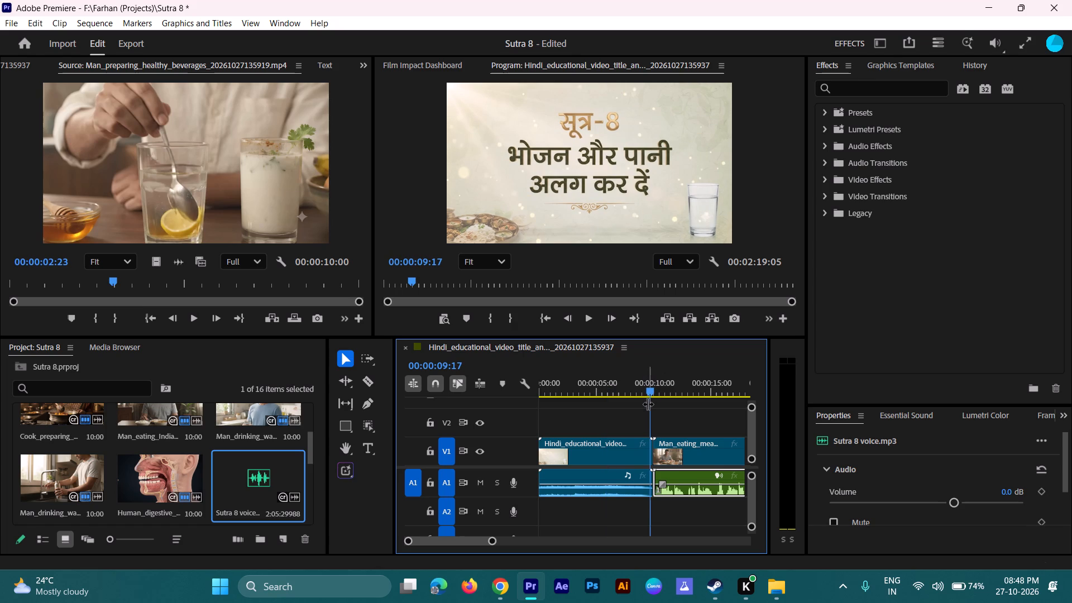
{"action": "key", "text": "space"}
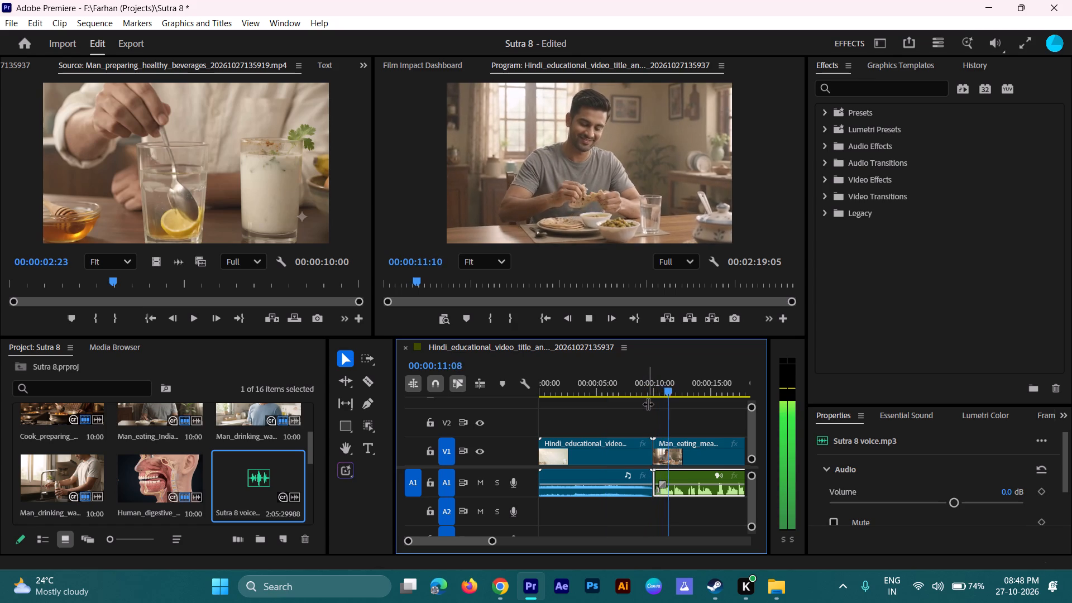
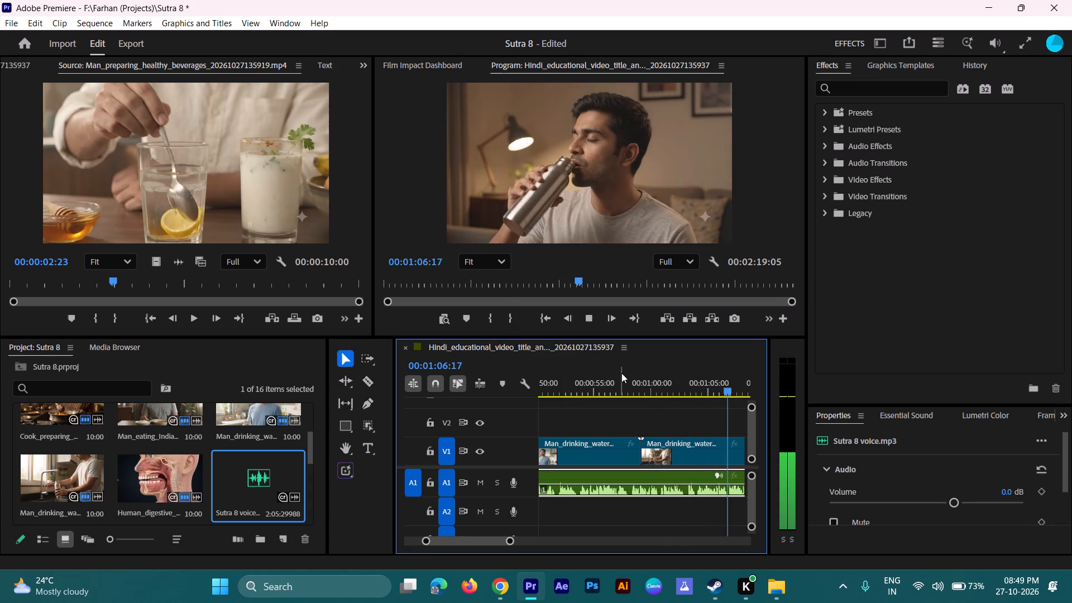
Stop the playback at about 00:01:08:01 and save the Sutra 8 project.
{"action": "key", "text": "space"}
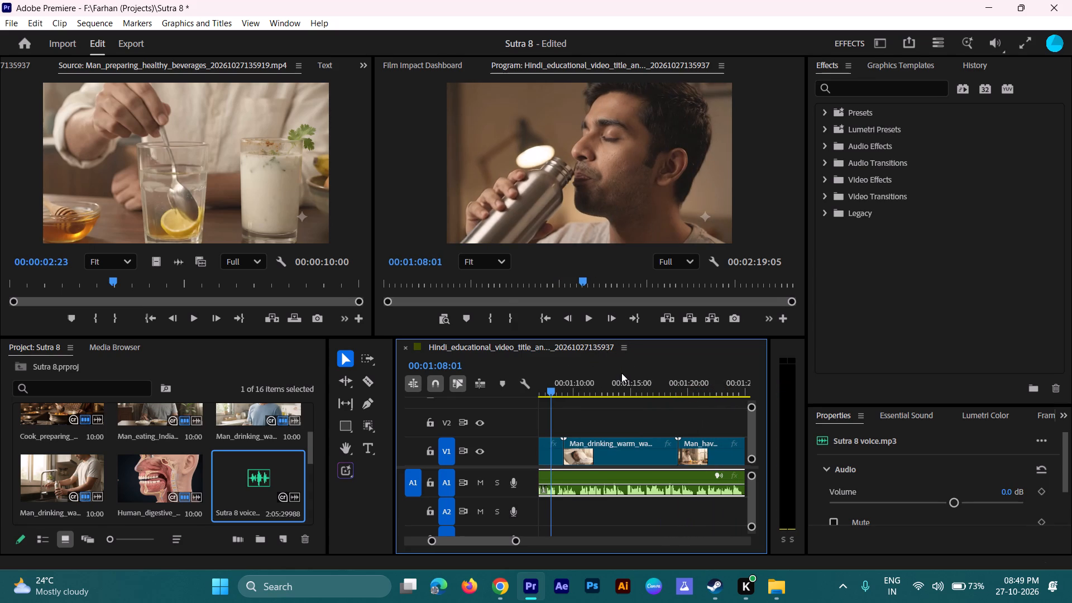
{"action": "key", "text": "ctrl+s"}
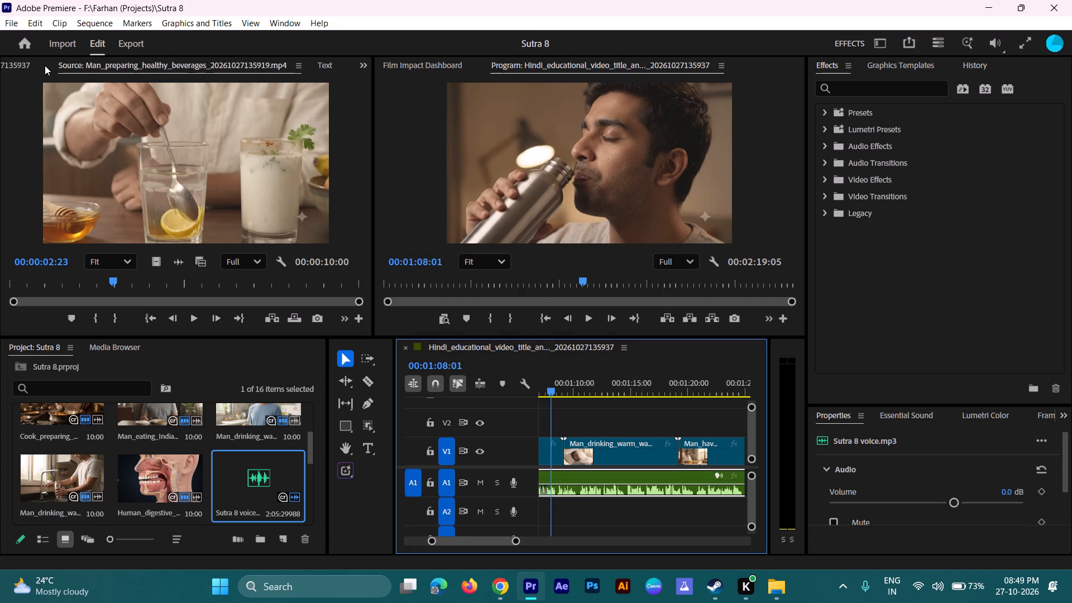
Minimize the Premiere, Downloads folder and Chrome windows one after another.
{"action": "left_click", "coordinate": [987, 9]}
{"action": "left_click", "coordinate": [968, 12]}
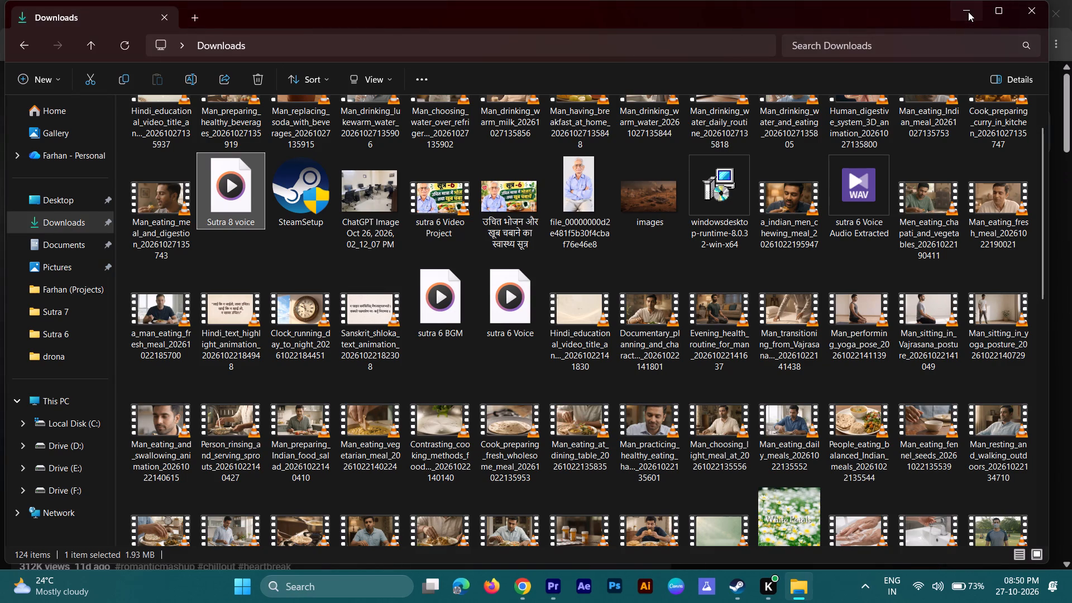
{"action": "left_click", "coordinate": [995, 13]}
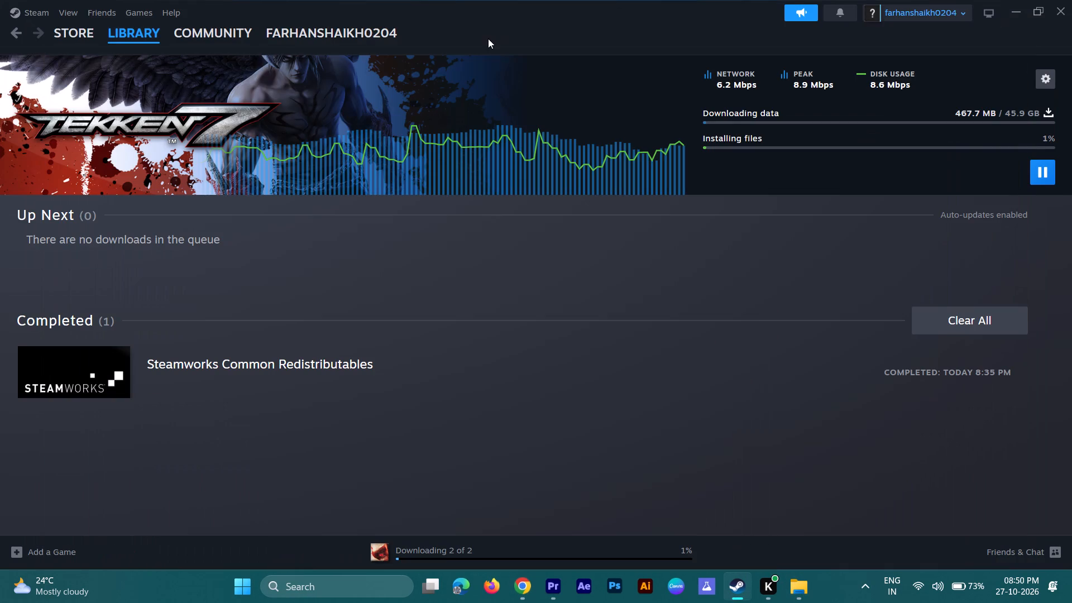
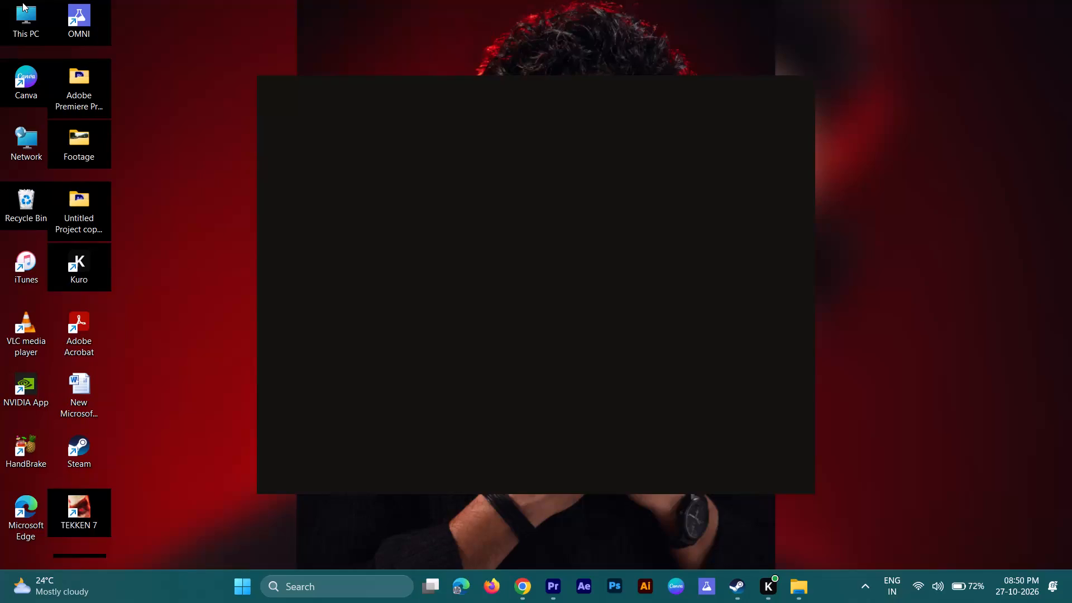
Check the Premier Pro Projects folder on Drive (F:) and its Adobe Premiere Pro Auto-Save subfolder for project files.
{"action": "double_click", "coordinate": [25, 25]}
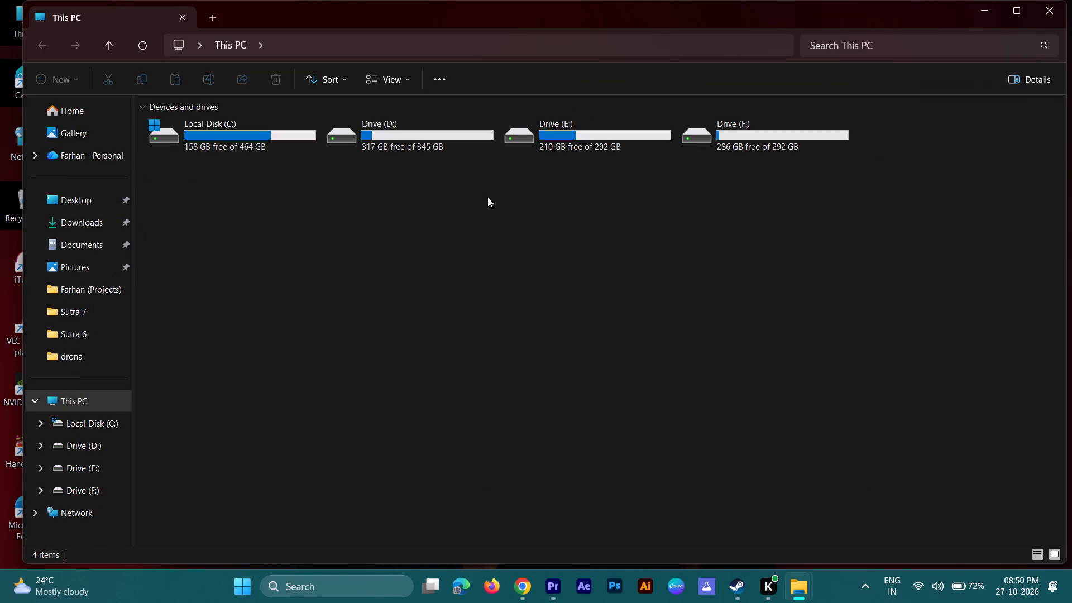
{"action": "double_click", "coordinate": [730, 151]}
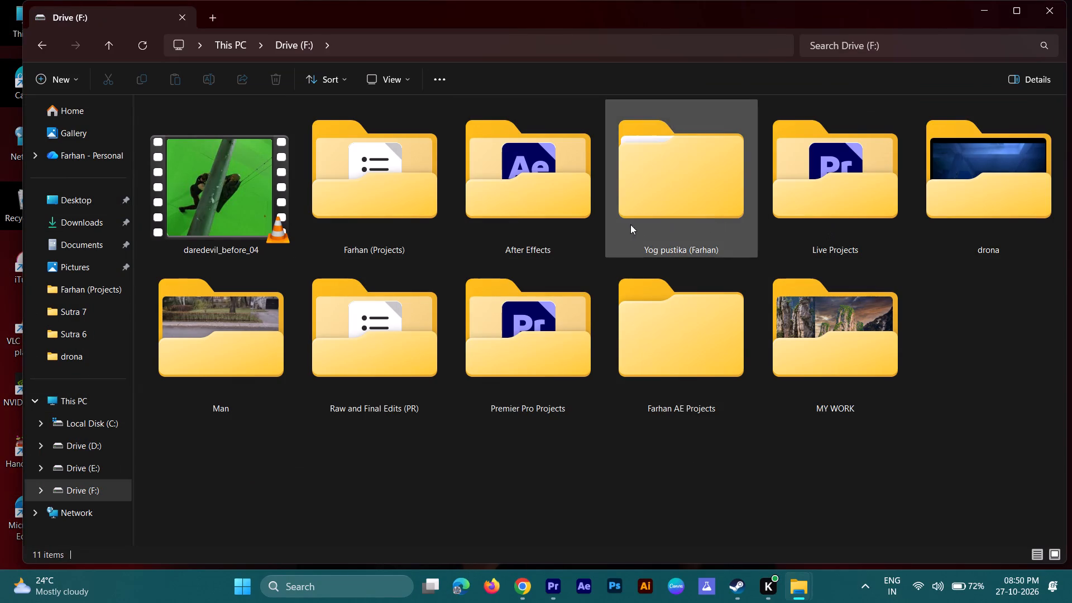
{"action": "double_click", "coordinate": [538, 327]}
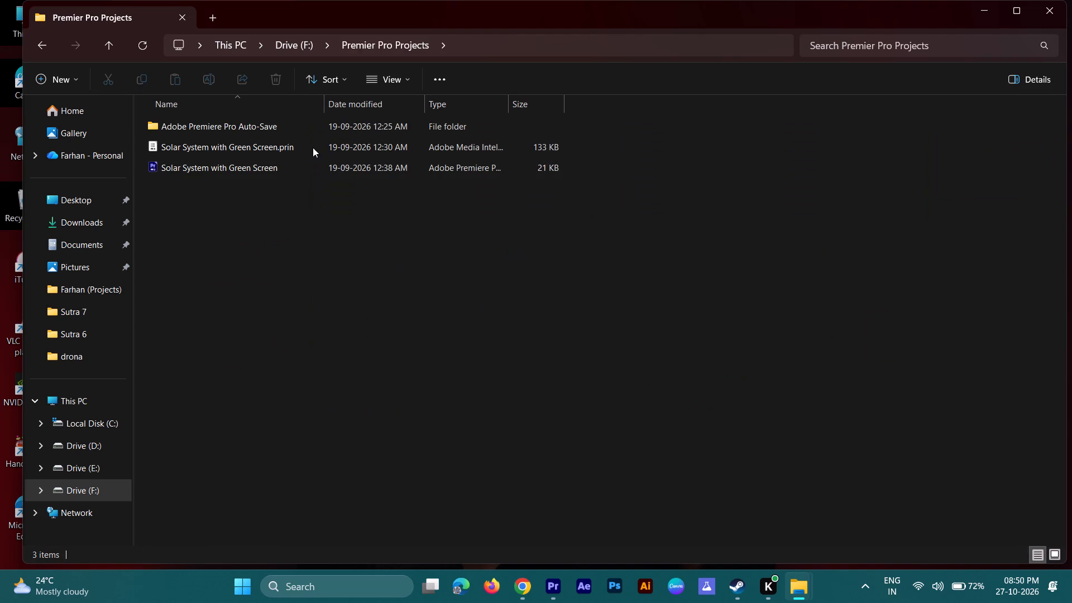
{"action": "double_click", "coordinate": [323, 122]}
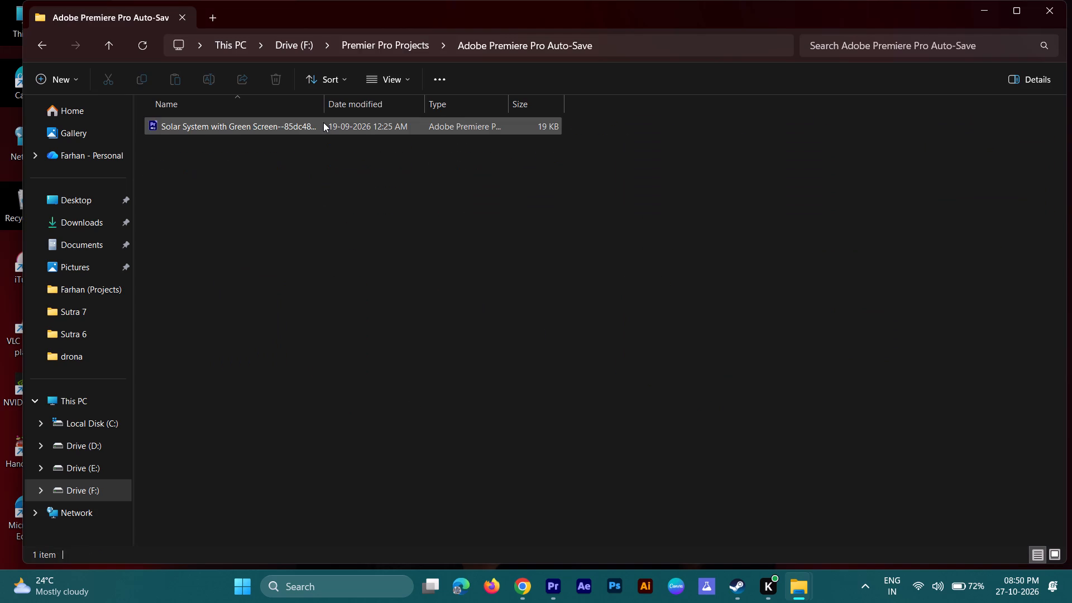
{"action": "left_click", "coordinate": [42, 36]}
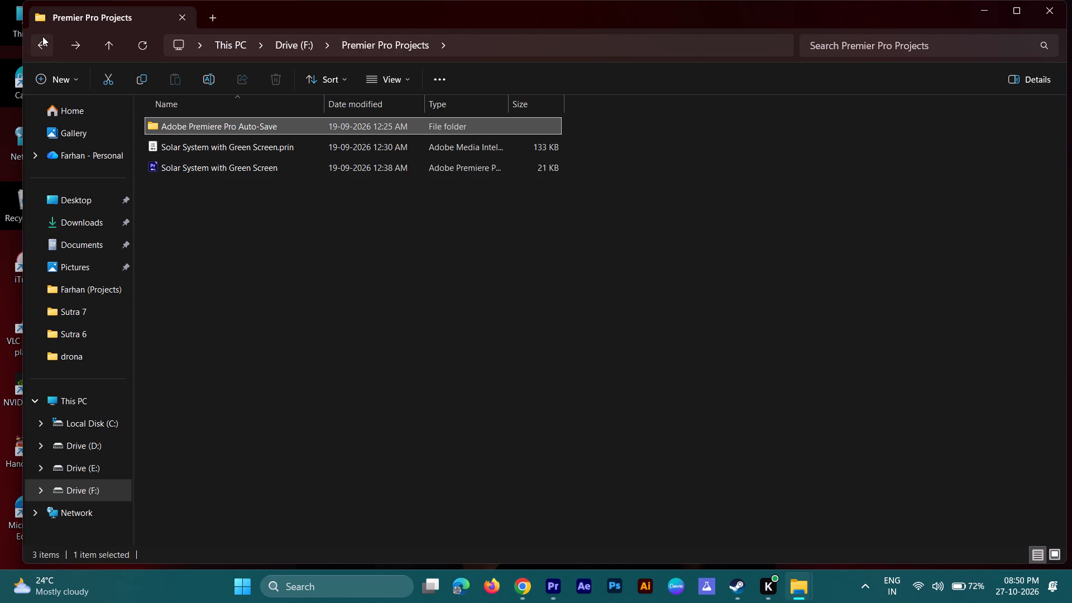
{"action": "left_click", "coordinate": [42, 36]}
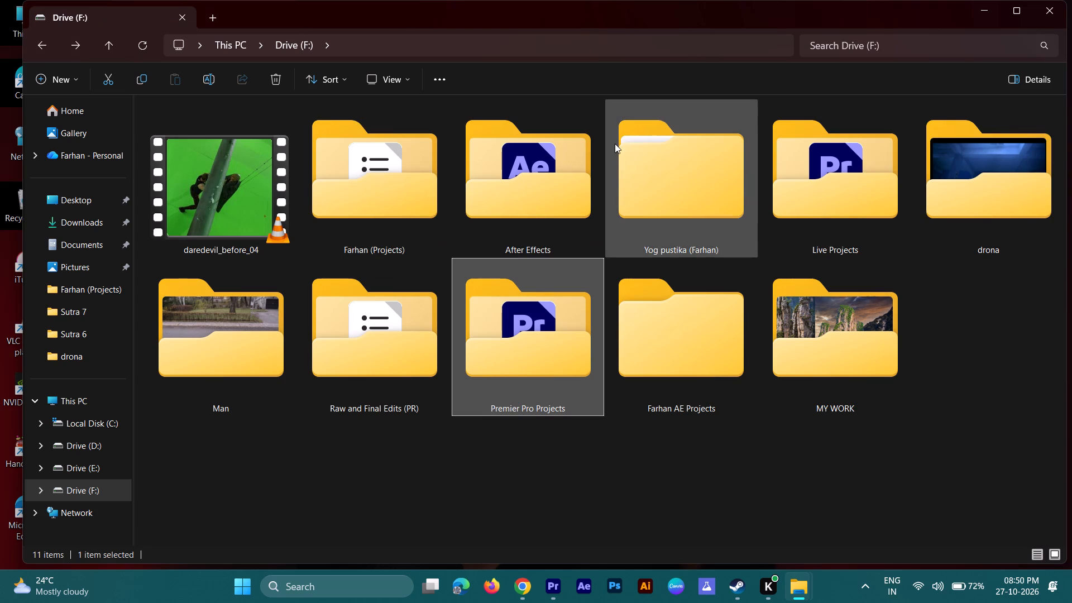
Look through the files in the Raw and Final Edits (PR) folder on Drive (F:) and return to the drive.
{"action": "double_click", "coordinate": [381, 324]}
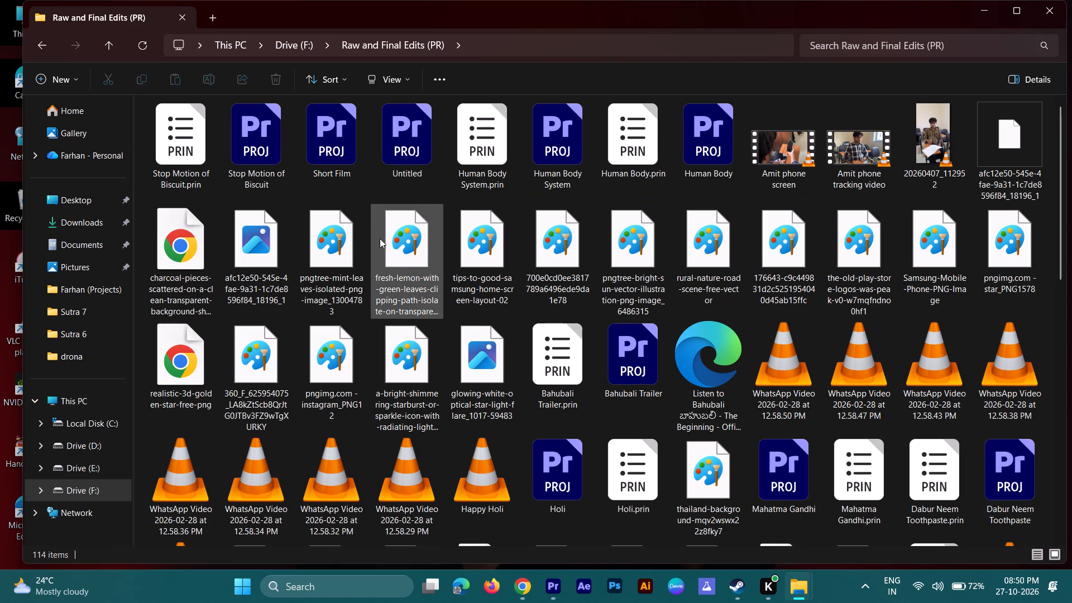
{"action": "scroll", "coordinate": [399, 274], "scroll_direction": "down", "scroll_amount": 1}
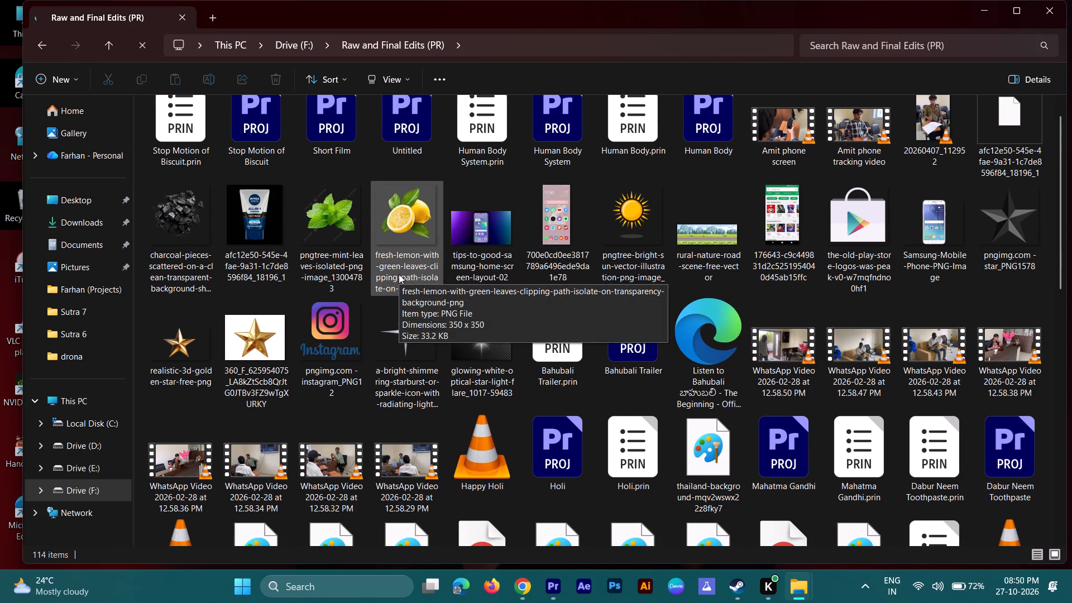
{"action": "scroll", "coordinate": [399, 274], "scroll_direction": "down", "scroll_amount": 2}
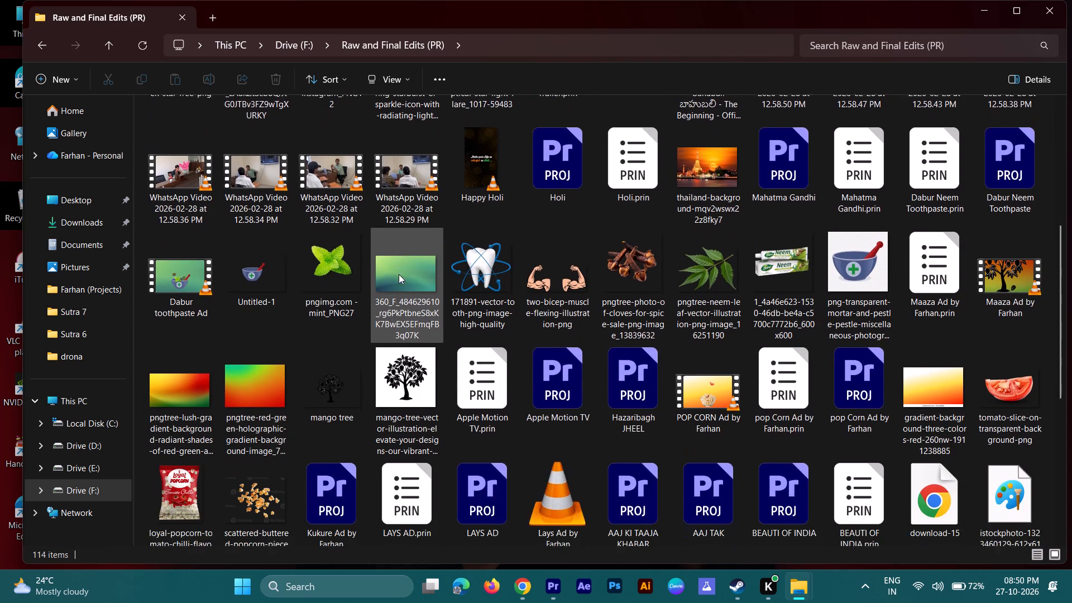
{"action": "scroll", "coordinate": [399, 274], "scroll_direction": "down", "scroll_amount": 5}
{"action": "scroll", "coordinate": [399, 274], "scroll_direction": "up", "scroll_amount": 1}
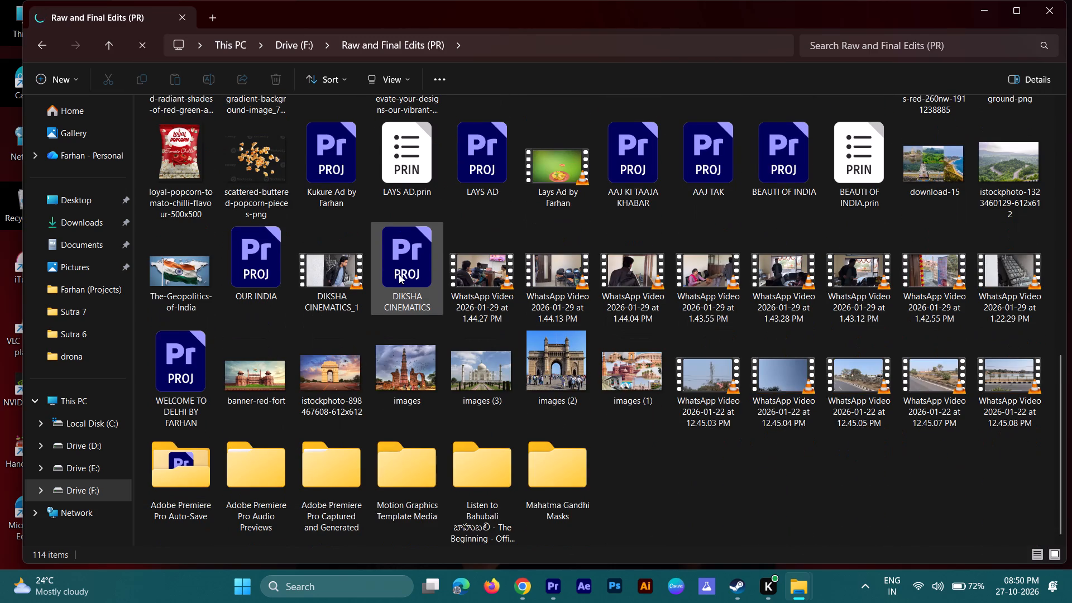
{"action": "scroll", "coordinate": [399, 274], "scroll_direction": "up", "scroll_amount": 1}
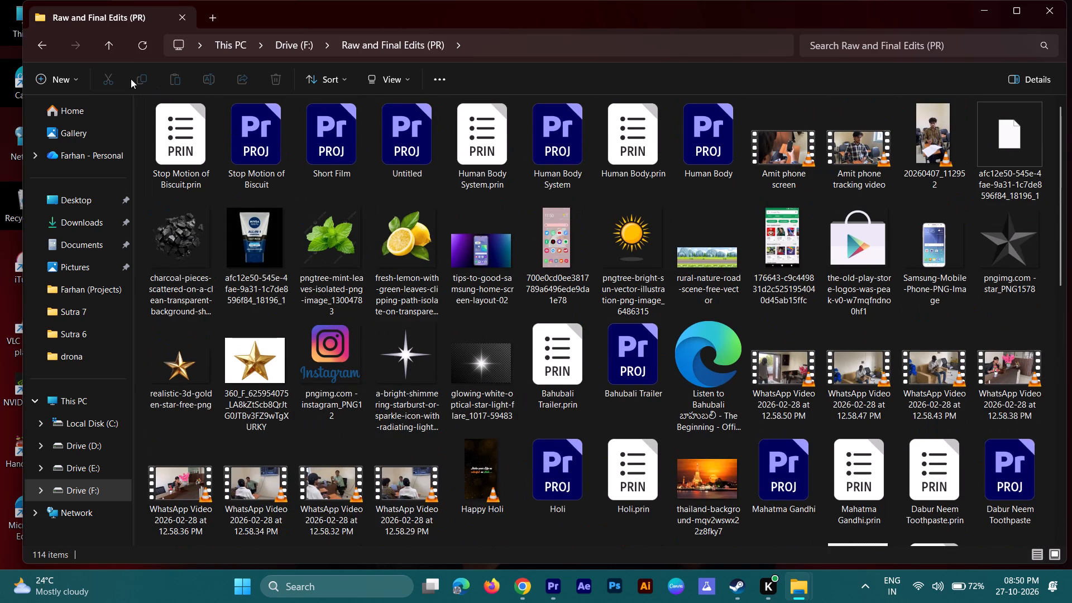
{"action": "left_click", "coordinate": [41, 40]}
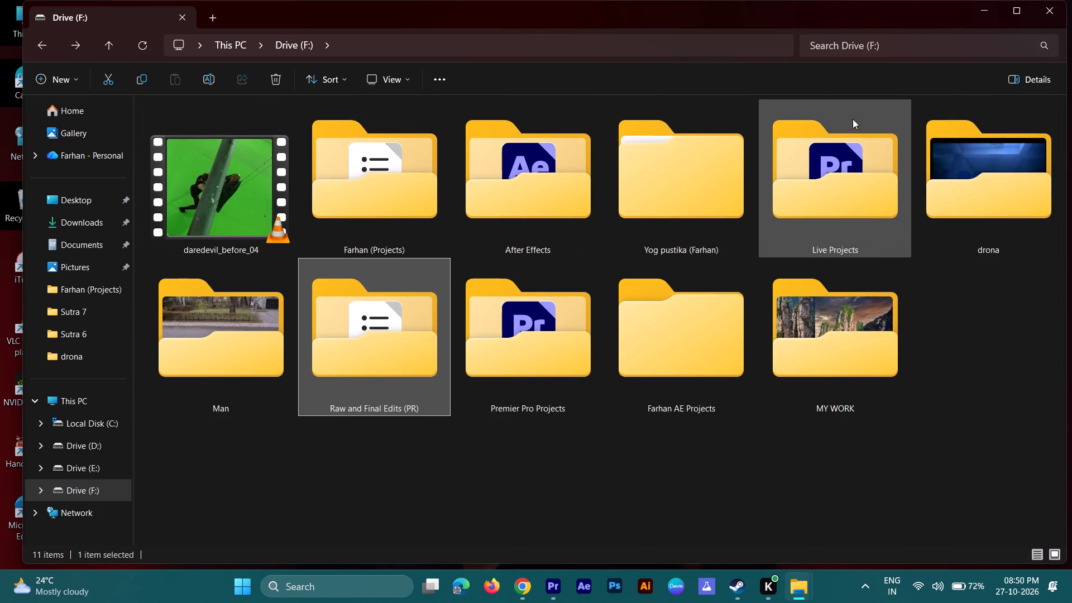
Check the Yog pustika (Farhan), Live Projects and Farhan (Projects) folders on Drive (F:) for the Sutra projects.
{"action": "double_click", "coordinate": [711, 204]}
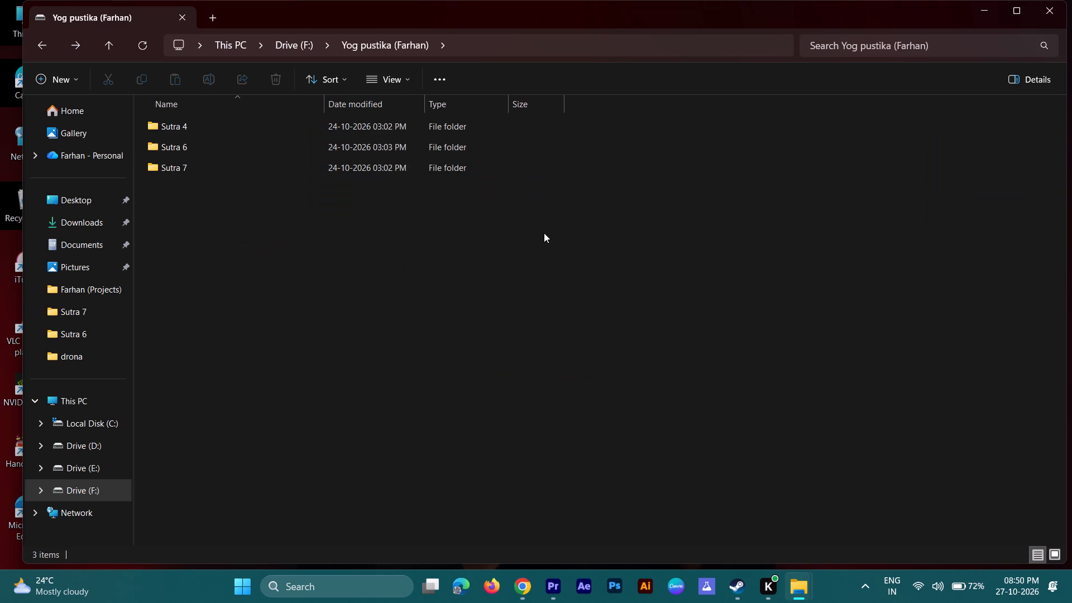
{"action": "left_click", "coordinate": [42, 47]}
{"action": "double_click", "coordinate": [888, 182]}
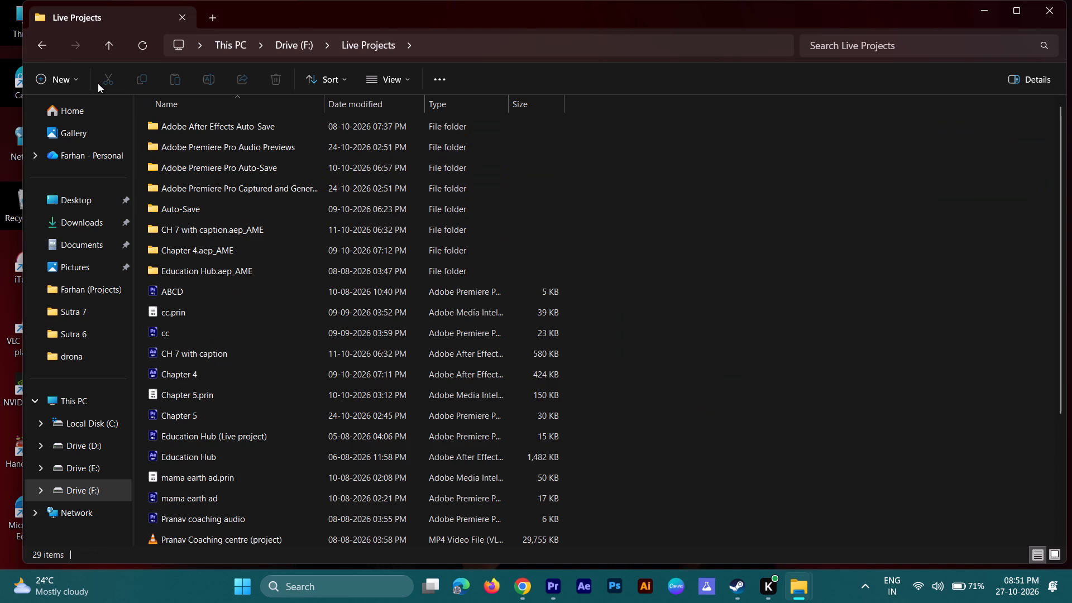
{"action": "left_click", "coordinate": [41, 50]}
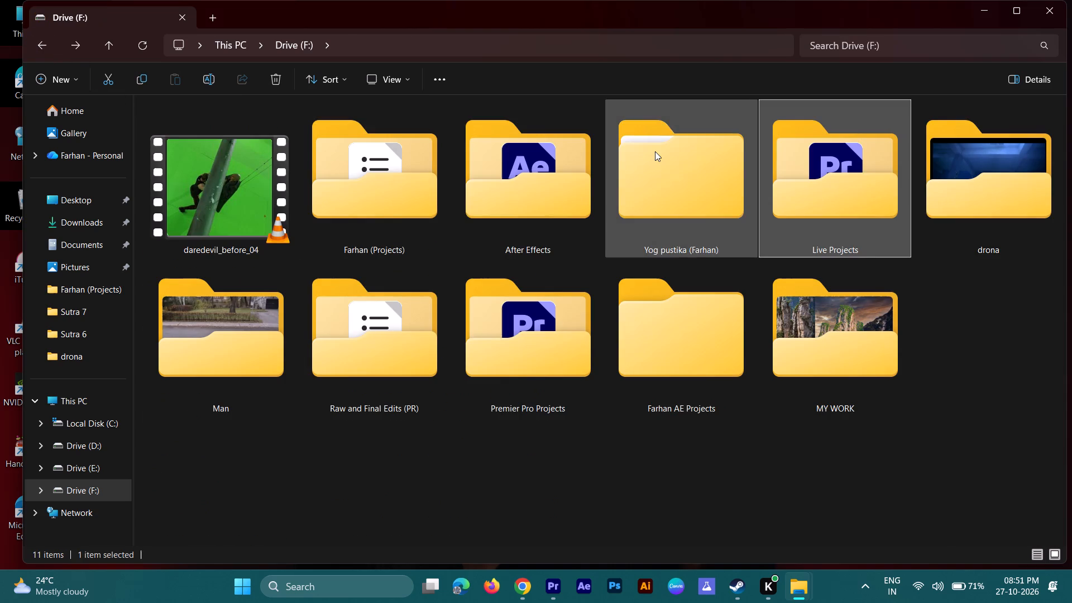
{"action": "double_click", "coordinate": [429, 181]}
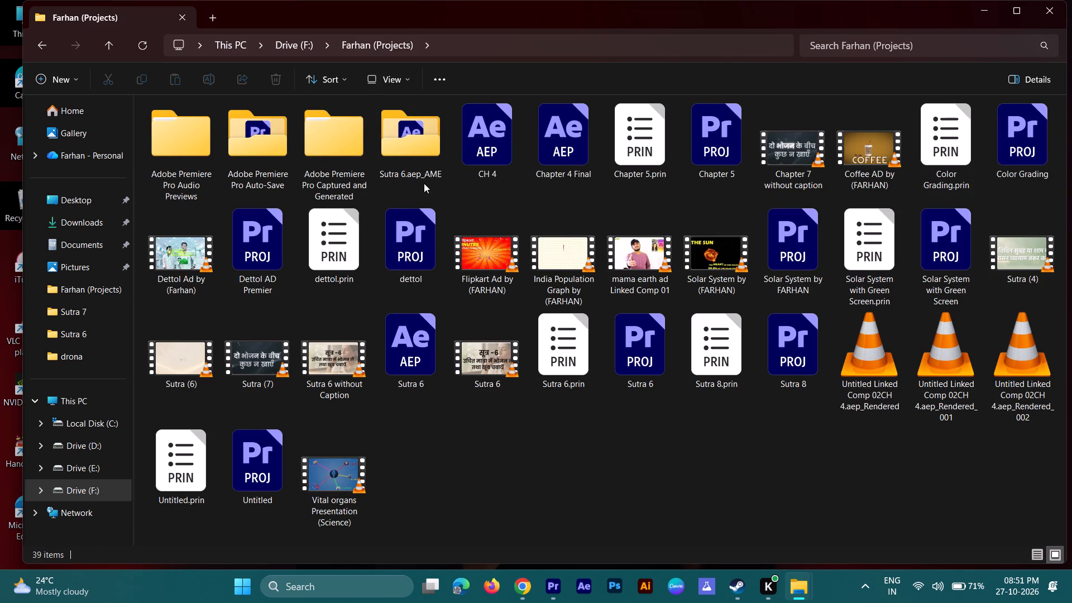
Switch to Chrome and browse the recommended videos beside the playing YouTube mashup.
{"action": "left_click", "coordinate": [519, 588]}
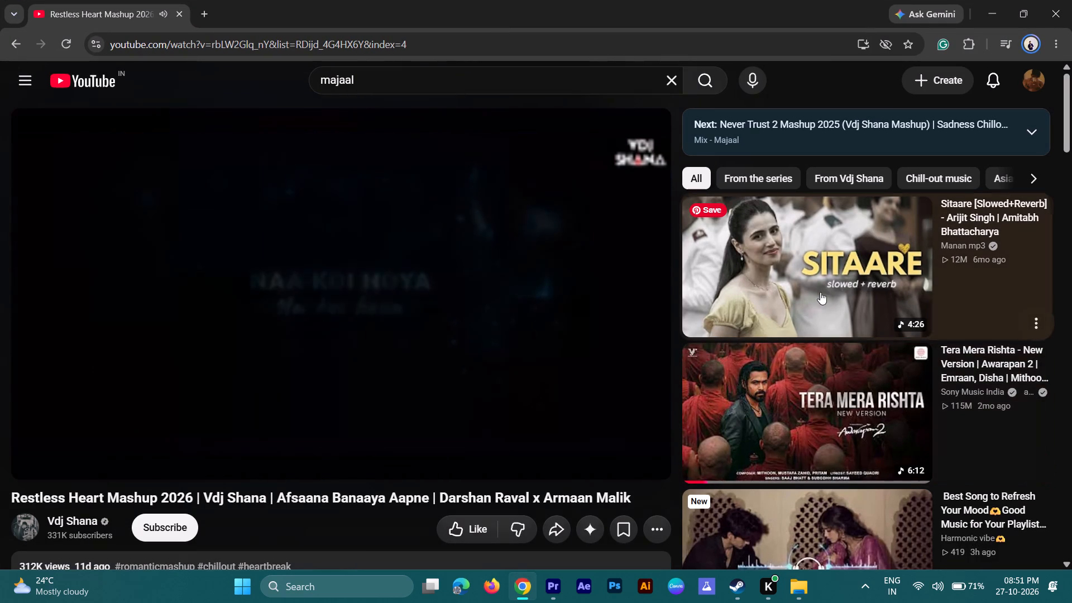
{"action": "scroll", "coordinate": [825, 290], "scroll_direction": "down", "scroll_amount": 3}
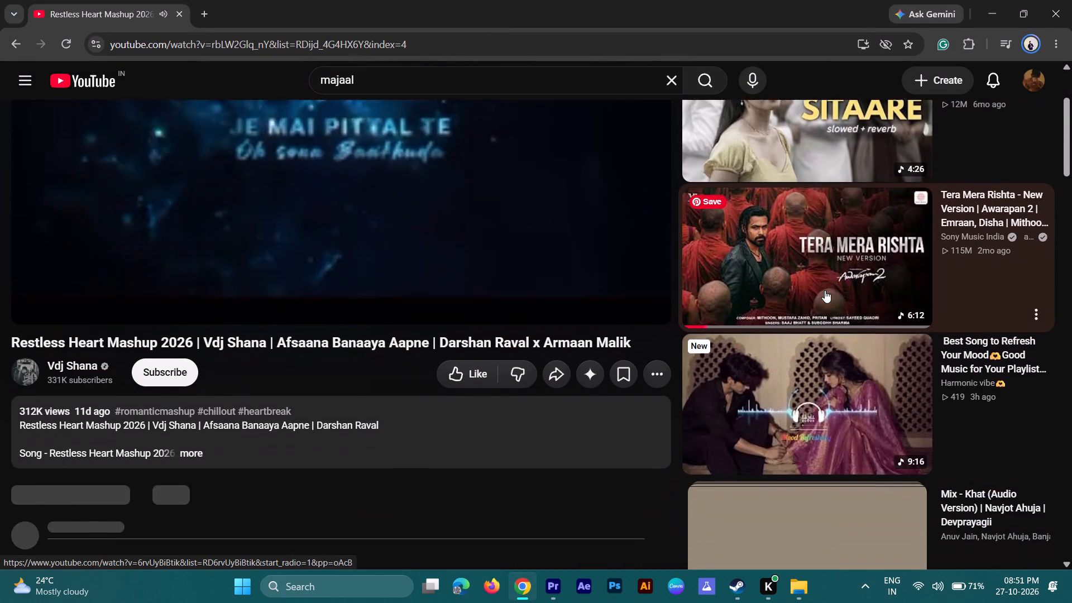
{"action": "scroll", "coordinate": [825, 290], "scroll_direction": "down", "scroll_amount": 2}
{"action": "scroll", "coordinate": [825, 290], "scroll_direction": "up", "scroll_amount": 5}
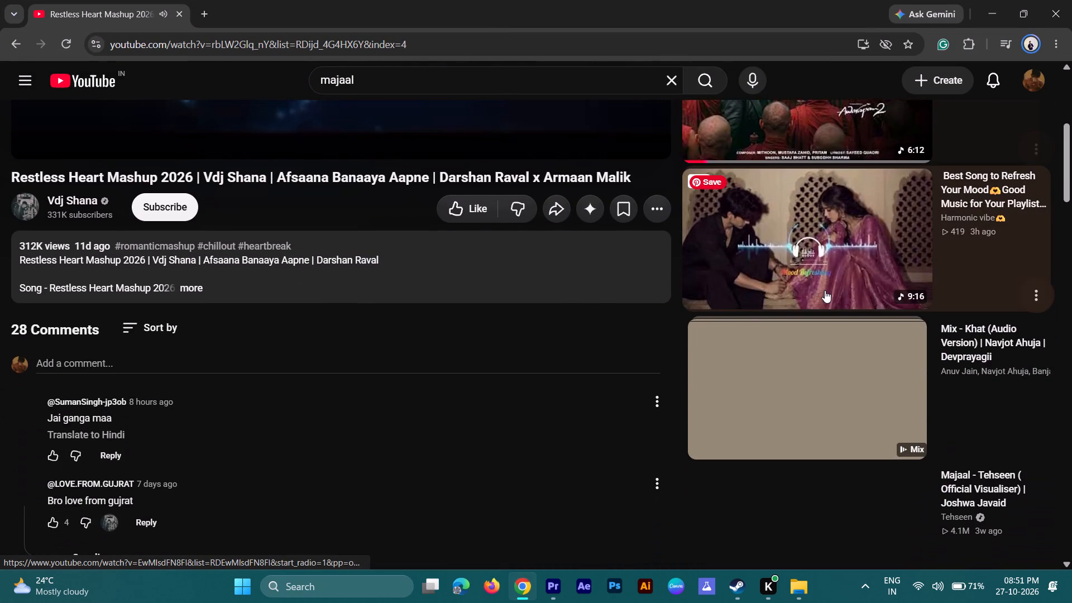
{"action": "scroll", "coordinate": [825, 290], "scroll_direction": "up", "scroll_amount": 3}
{"action": "scroll", "coordinate": [873, 246], "scroll_direction": "up", "scroll_amount": 3}
Clear the YouTube search text and enter "khasa" as the new search term.
{"action": "left_click", "coordinate": [679, 79]}
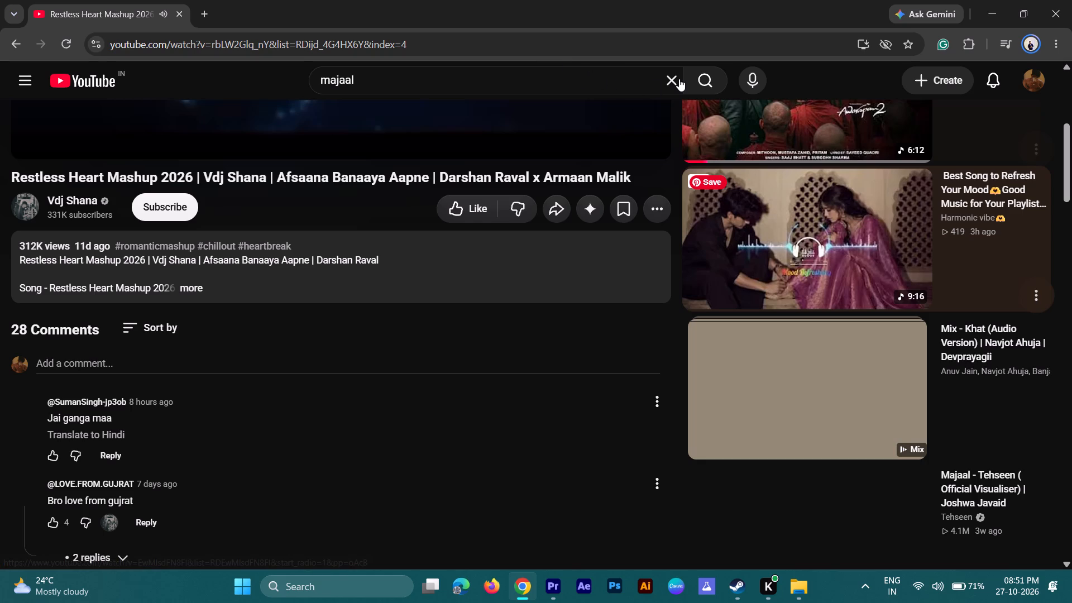
{"action": "left_click", "coordinate": [668, 79]}
{"action": "left_click", "coordinate": [668, 79]}
{"action": "left_click", "coordinate": [635, 78]}
{"action": "double_click", "coordinate": [406, 84]}
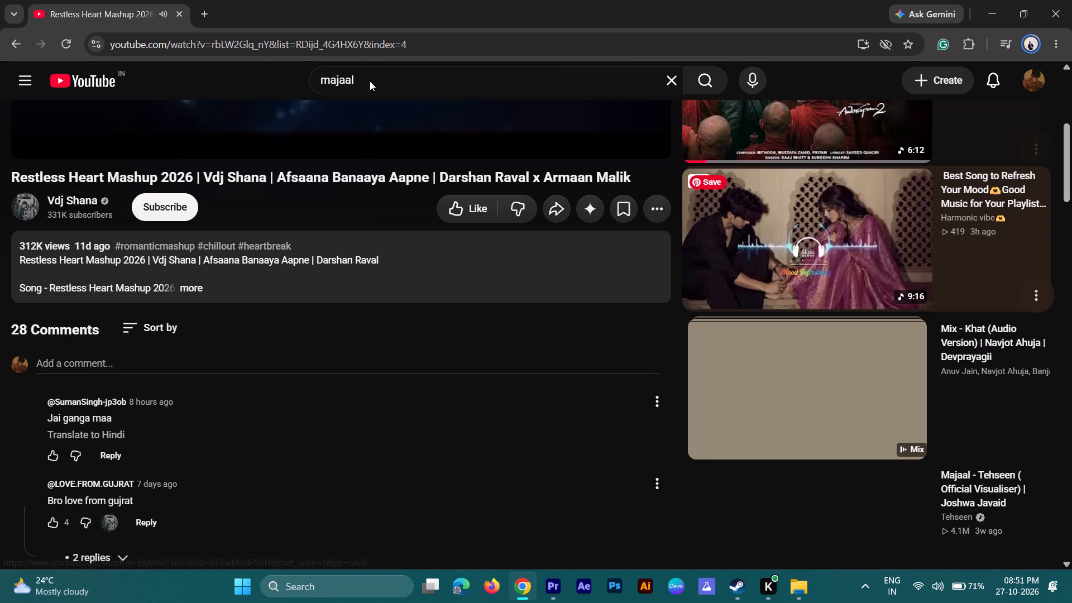
{"action": "triple_click", "coordinate": [369, 81]}
{"action": "left_click", "coordinate": [357, 0]}
{"action": "double_click", "coordinate": [360, 85]}
{"action": "left_click_drag", "start_coordinate": [676, 78], "coordinate": [1024, 68]}
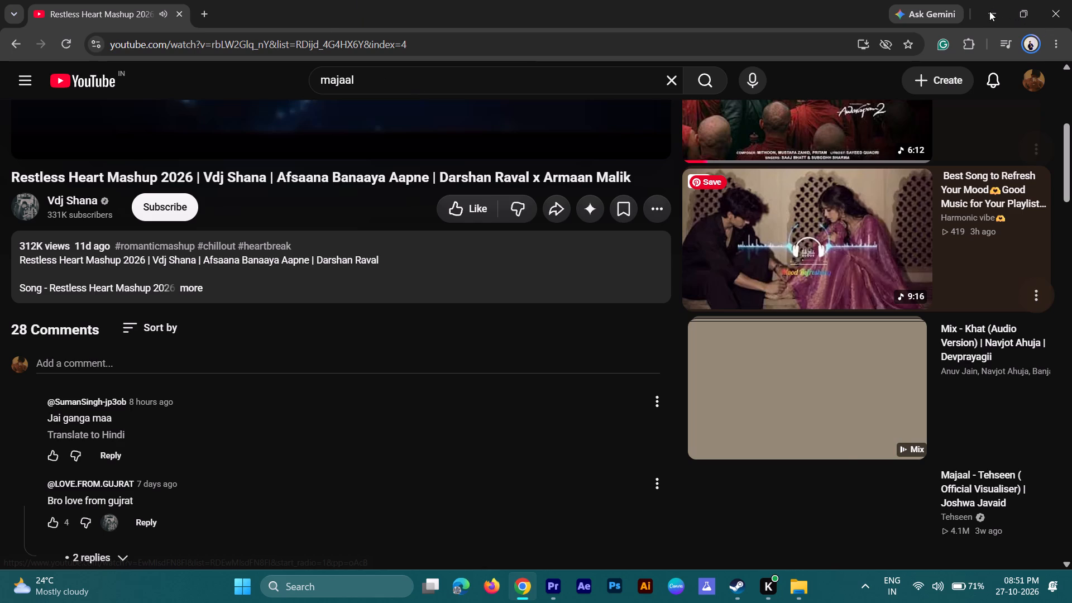
{"action": "left_click", "coordinate": [989, 11]}
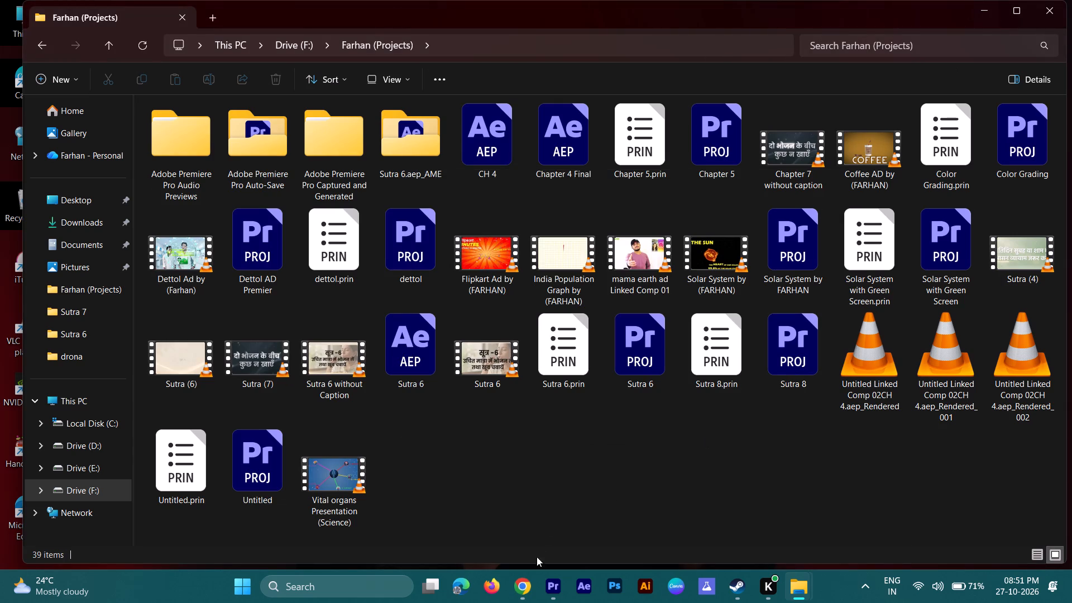
{"action": "left_click", "coordinate": [525, 600]}
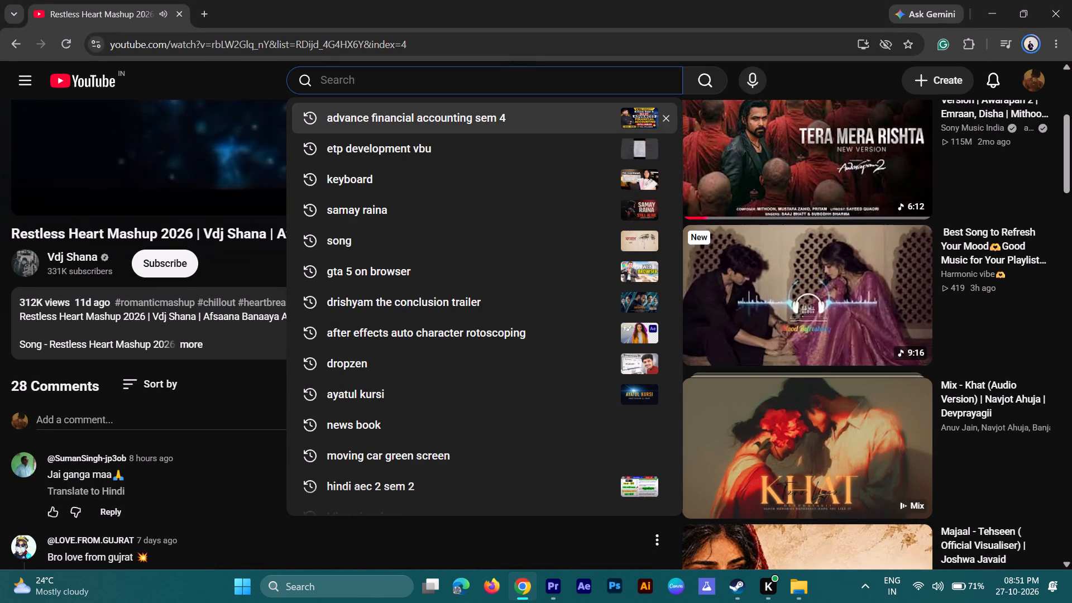
{"action": "type", "text": "khasa"}
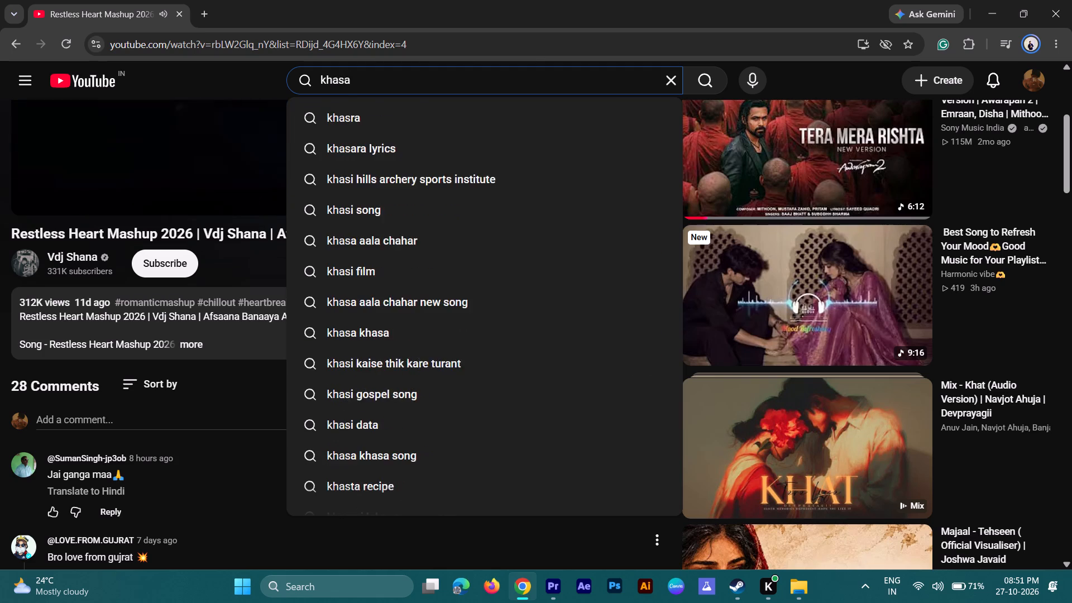
Search YouTube for the suggested "khasara lyrics" and shorten the search term to "khasara".
{"action": "left_click", "coordinate": [479, 132]}
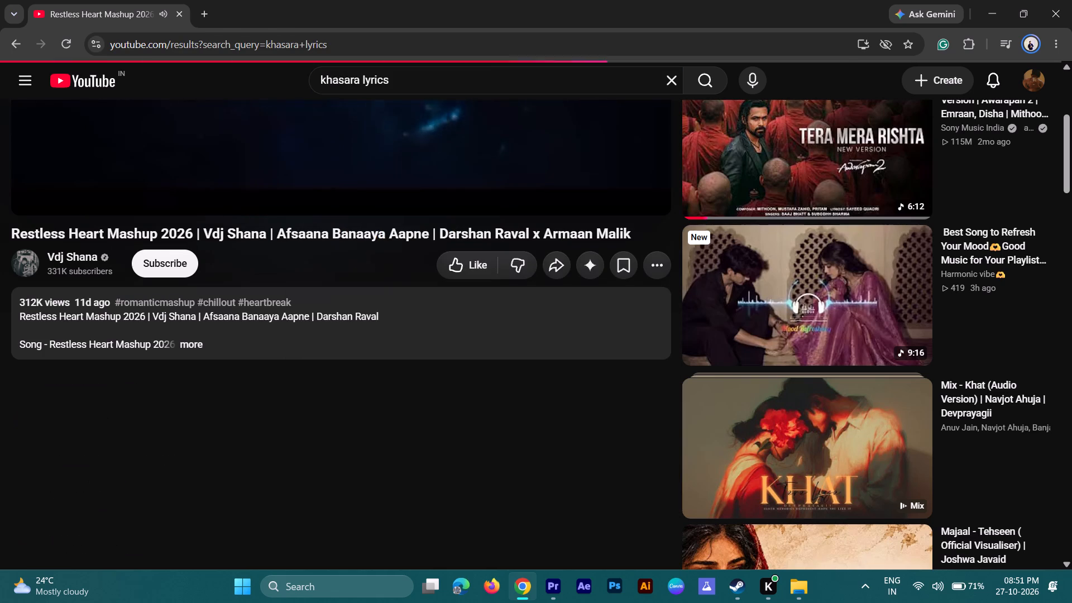
{"action": "double_click", "coordinate": [476, 75]}
{"action": "left_click", "coordinate": [476, 75]}
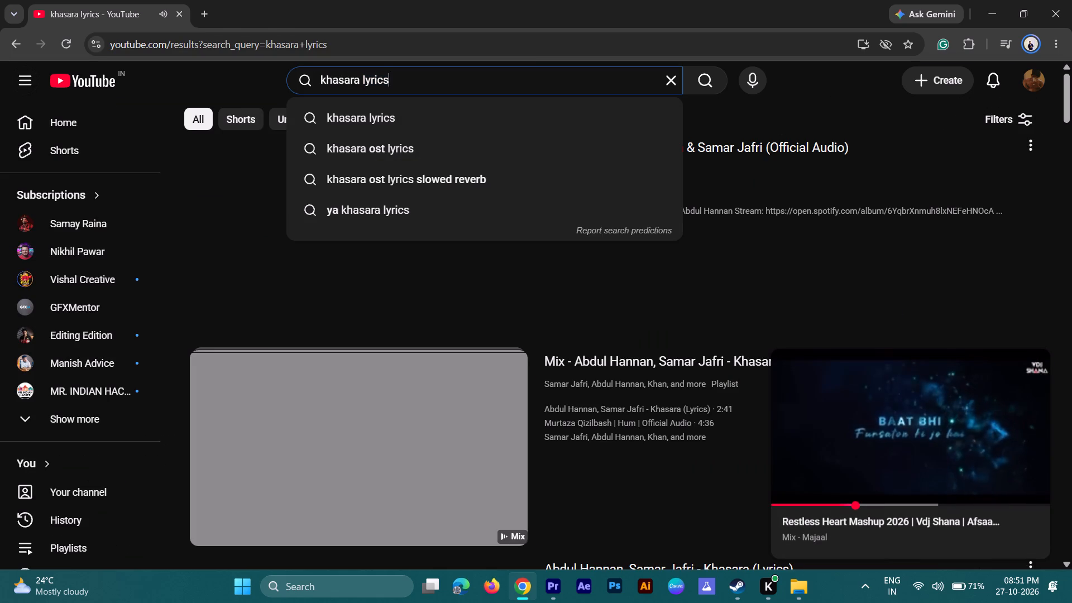
{"action": "key", "text": "BackSpace"}
{"action": "key", "text": "Return"}
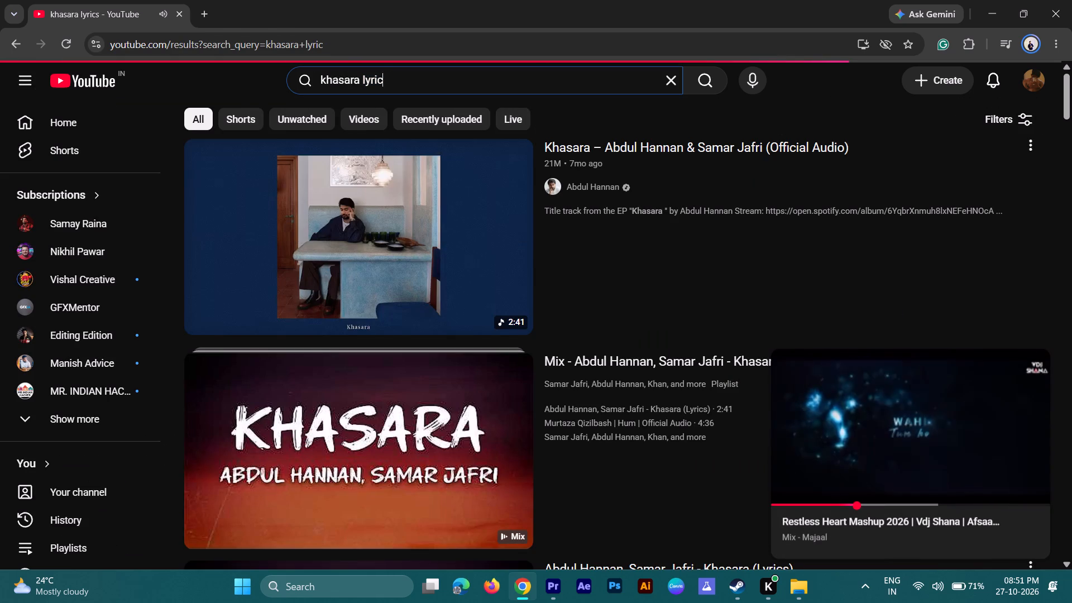
{"action": "key", "text": "BackSpace"}
{"action": "key", "text": "BackSpace"}
{"action": "key", "text": "BackSpace"}
{"action": "key", "text": "BackSpace"}
{"action": "key", "text": "BackSpace"}
{"action": "key", "text": "Return"}
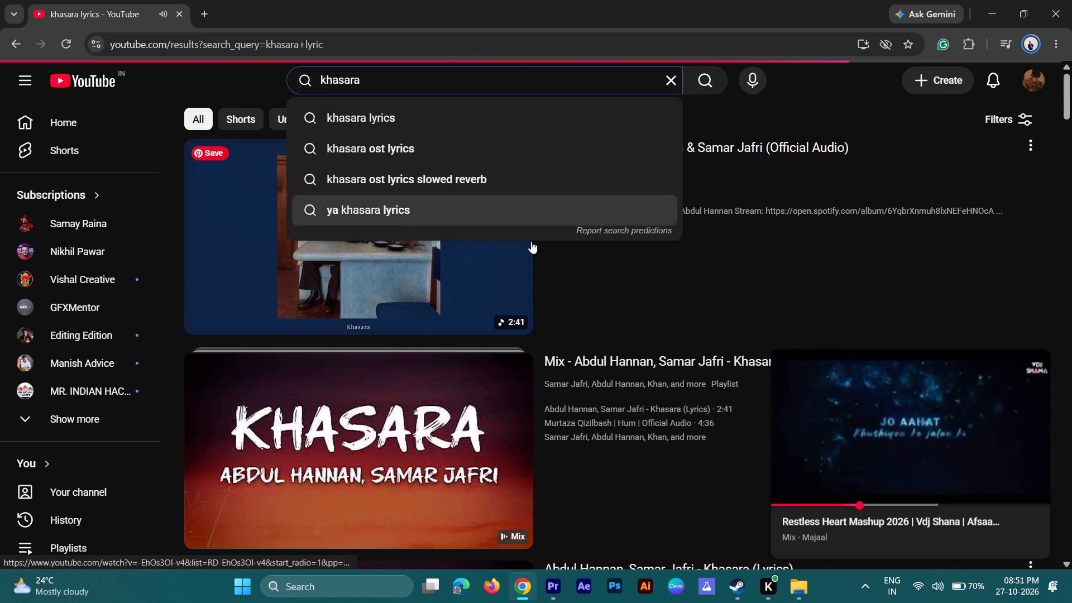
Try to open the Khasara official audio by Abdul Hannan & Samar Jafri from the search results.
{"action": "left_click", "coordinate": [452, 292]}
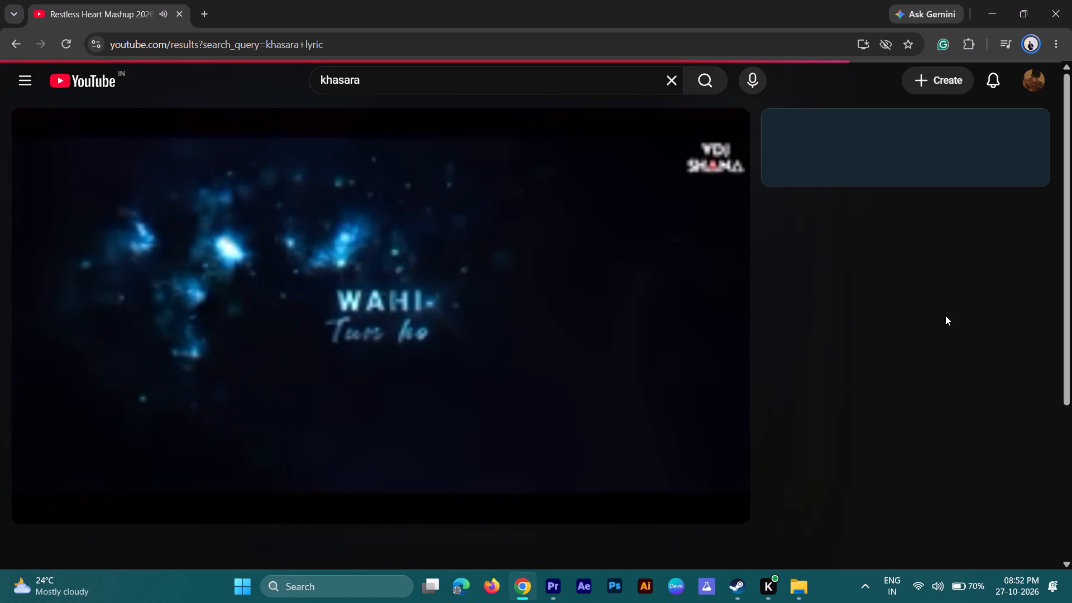
Check the computer's Wi-Fi connection and return to the browser.
{"action": "left_click", "coordinate": [934, 588]}
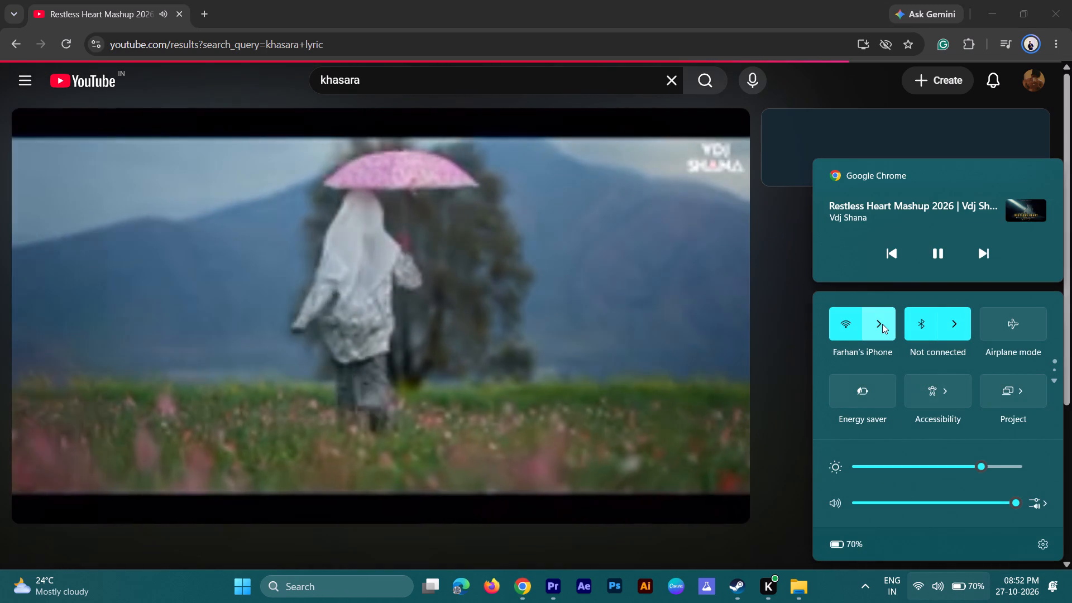
{"action": "left_click", "coordinate": [882, 324]}
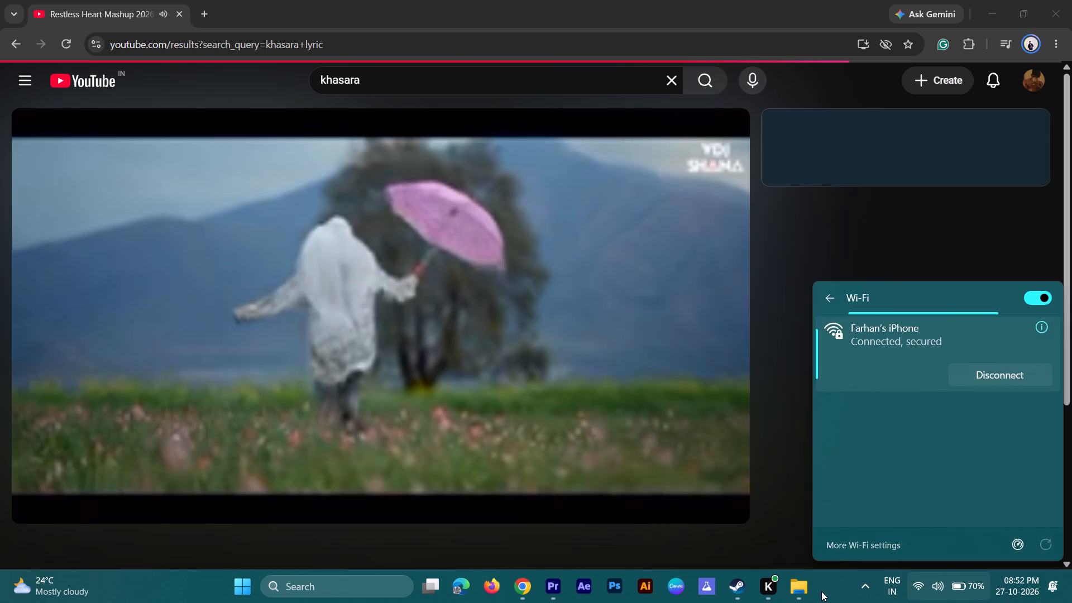
{"action": "left_click", "coordinate": [821, 591]}
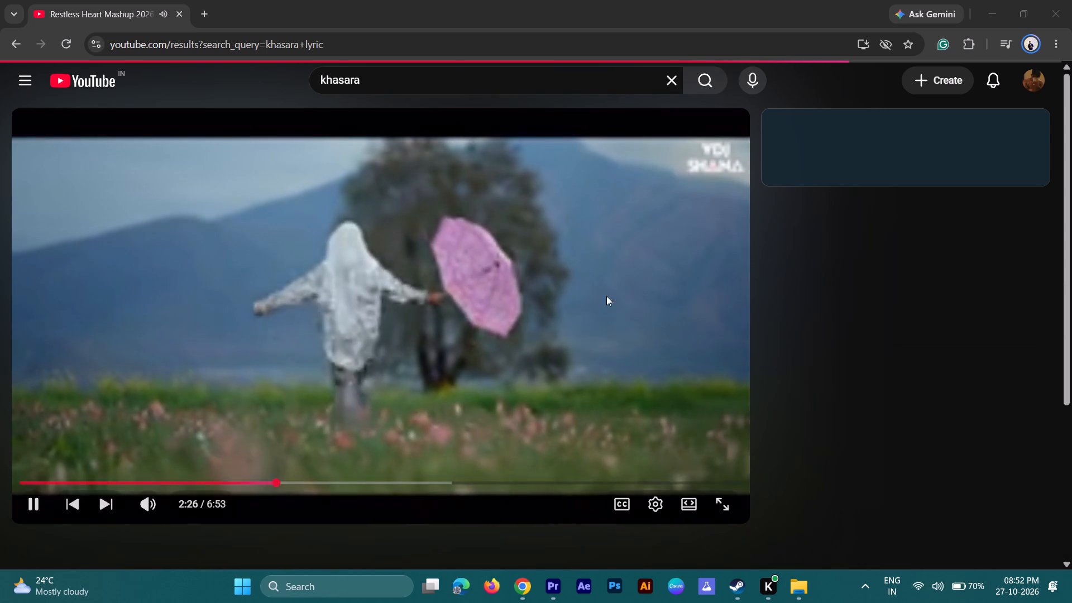
Search YouTube again for "khasara" and play the Khasara official audio by Abdul Hannan & Samar Jafri.
{"action": "left_click", "coordinate": [485, 87]}
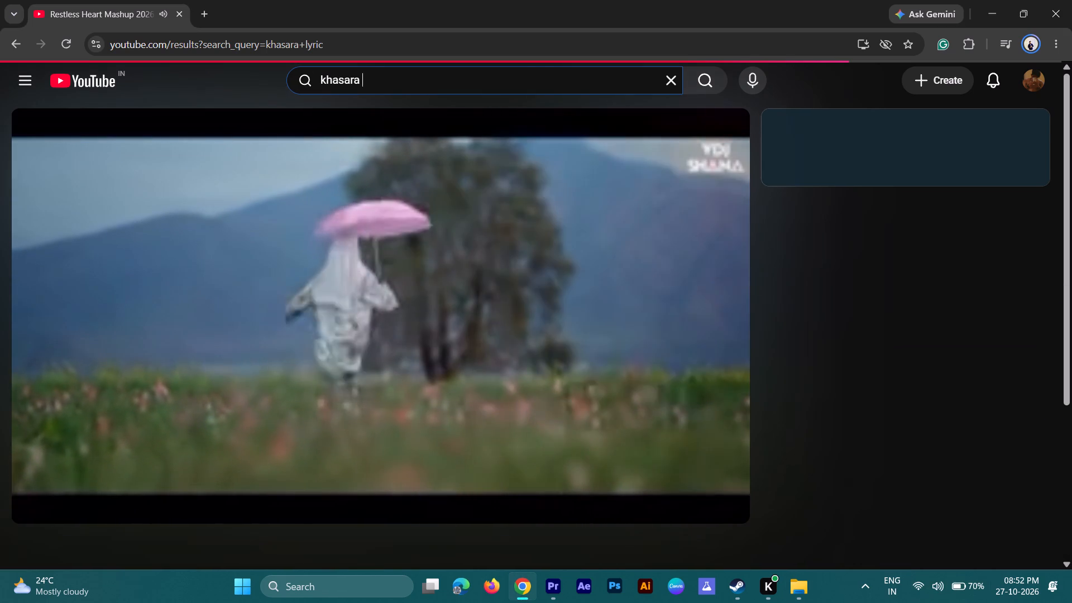
{"action": "key", "text": "Return"}
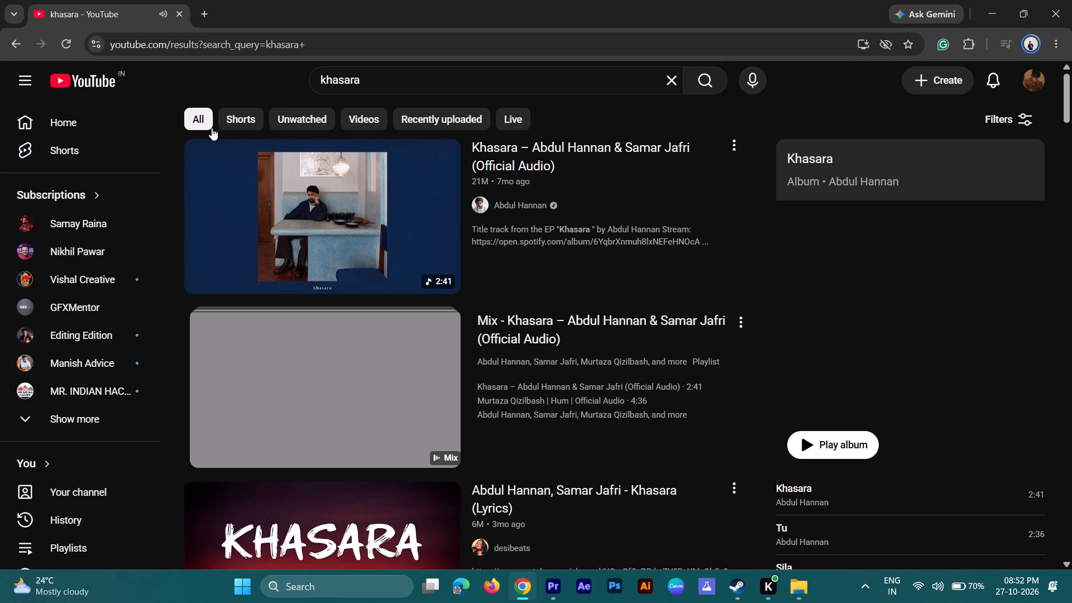
{"action": "left_click", "coordinate": [271, 214]}
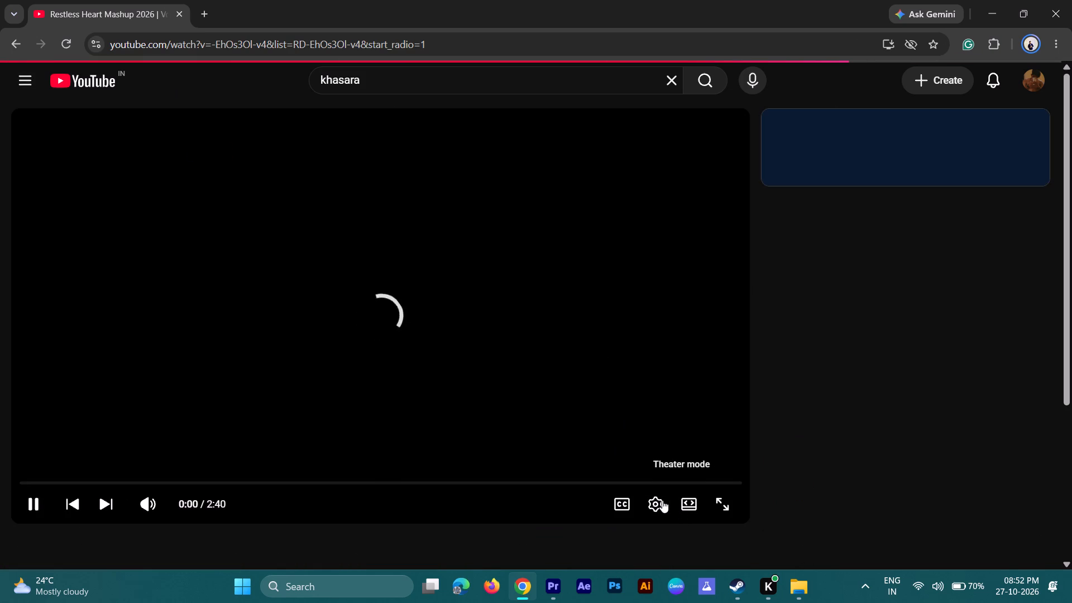
{"action": "left_click", "coordinate": [662, 500]}
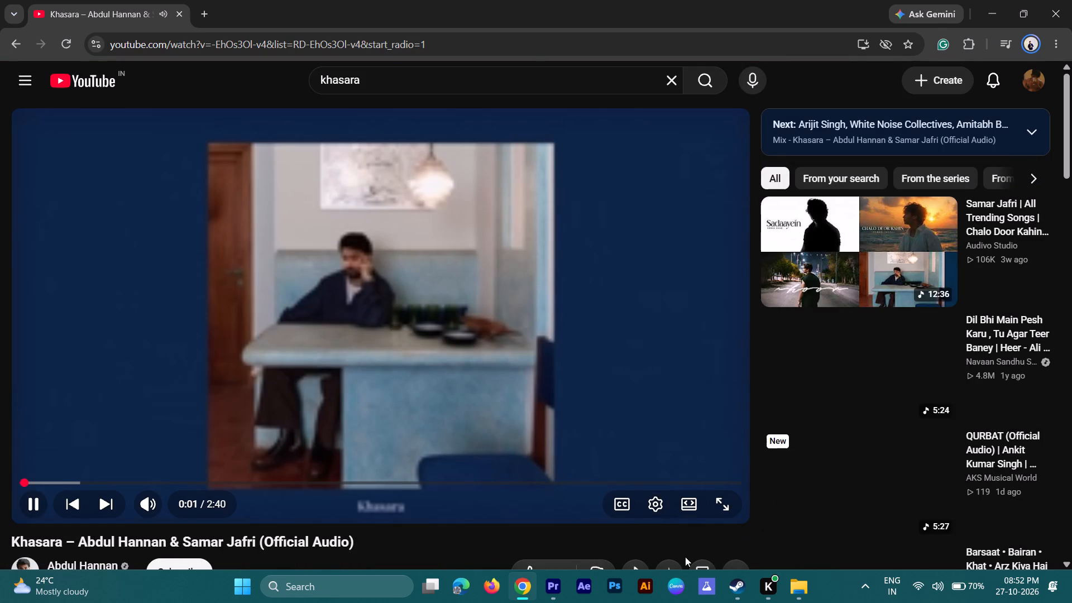
Switch to Adobe Premiere with the Sutra 8 project.
{"action": "left_click", "coordinate": [556, 590]}
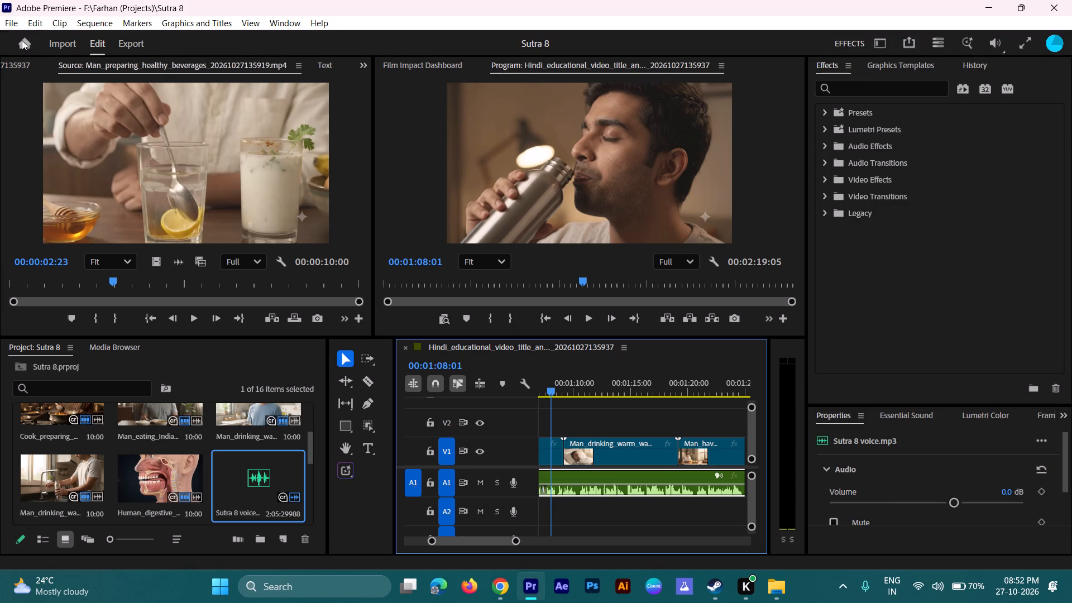
Save the project as Sutra 8 in the Premier Pro Projects folder on Drive (F:).
{"action": "left_click", "coordinate": [8, 22]}
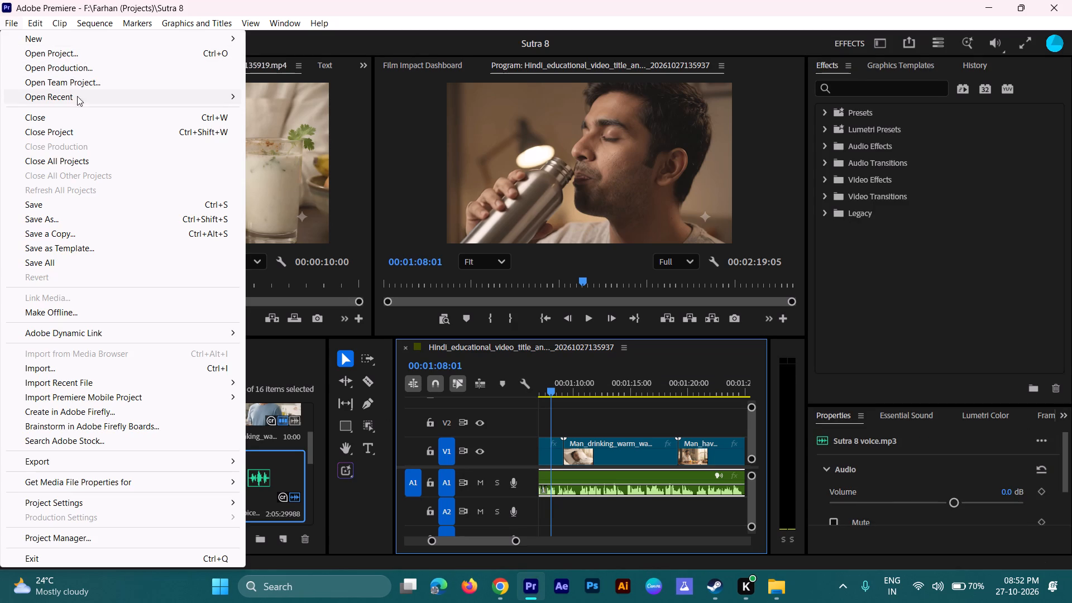
{"action": "left_click", "coordinate": [66, 217]}
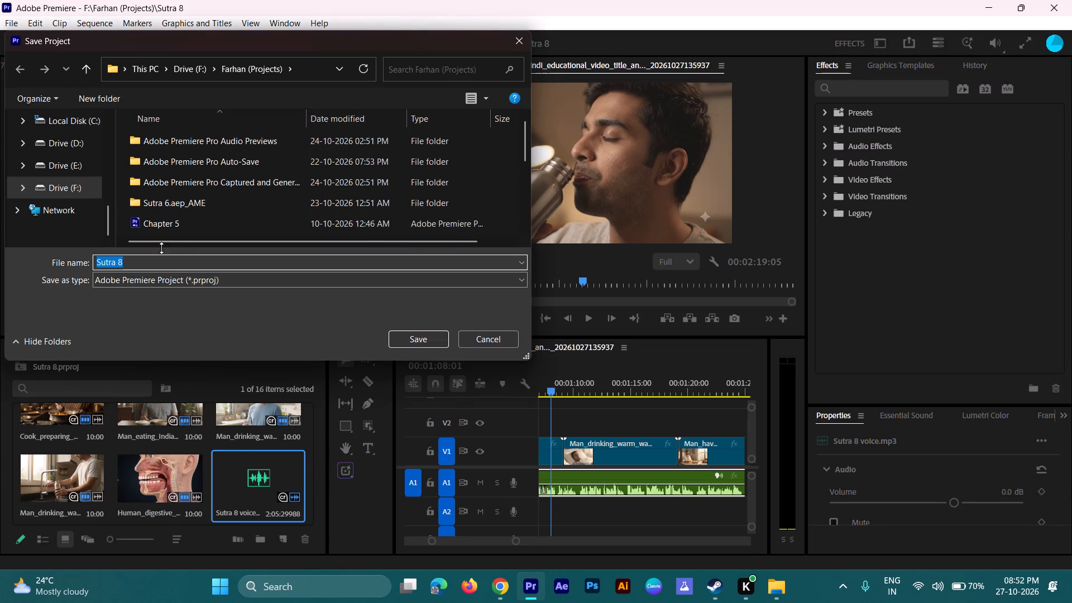
{"action": "left_click", "coordinate": [89, 181]}
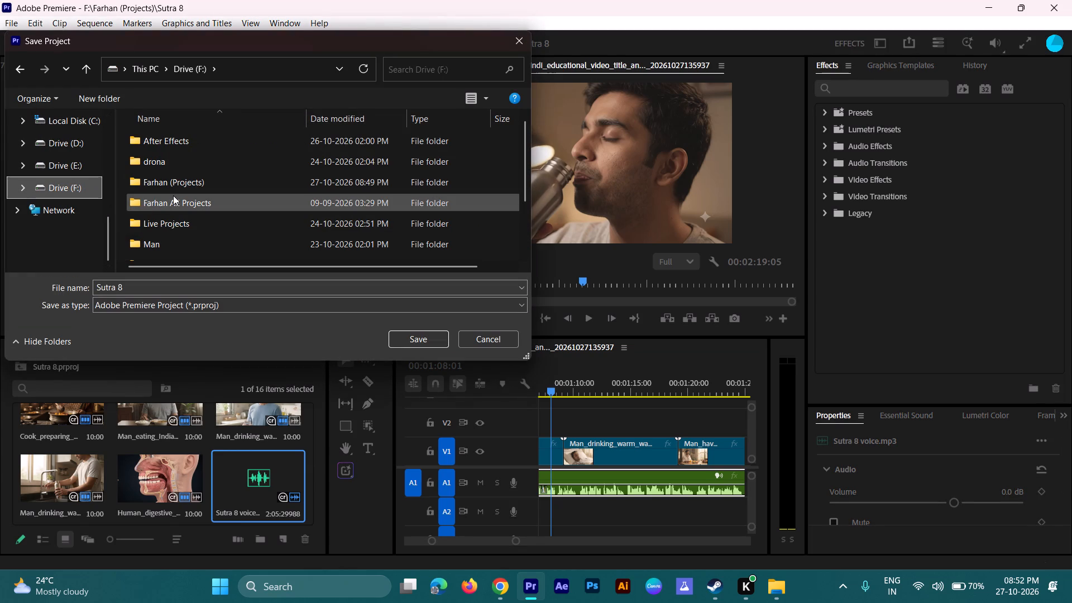
{"action": "scroll", "coordinate": [173, 195], "scroll_direction": "down", "scroll_amount": 1}
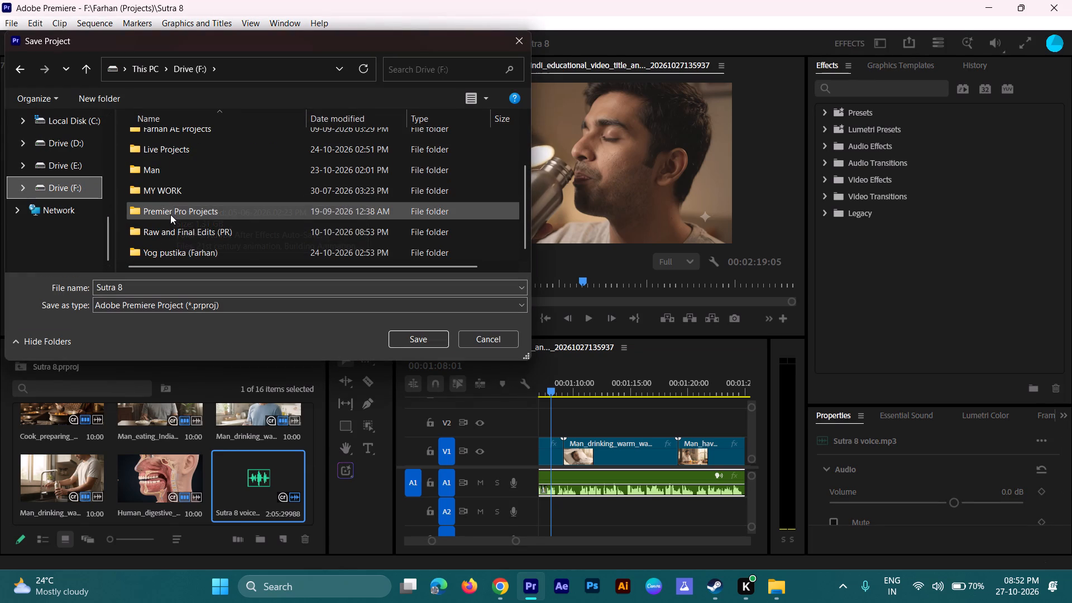
{"action": "double_click", "coordinate": [170, 214]}
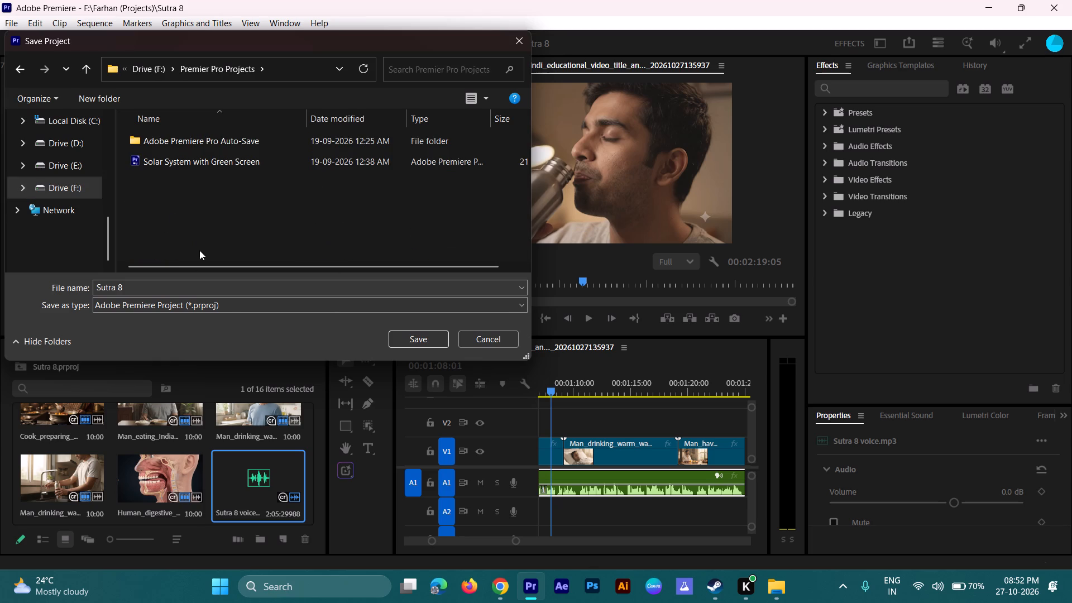
{"action": "left_click", "coordinate": [380, 300]}
{"action": "left_click", "coordinate": [380, 300]}
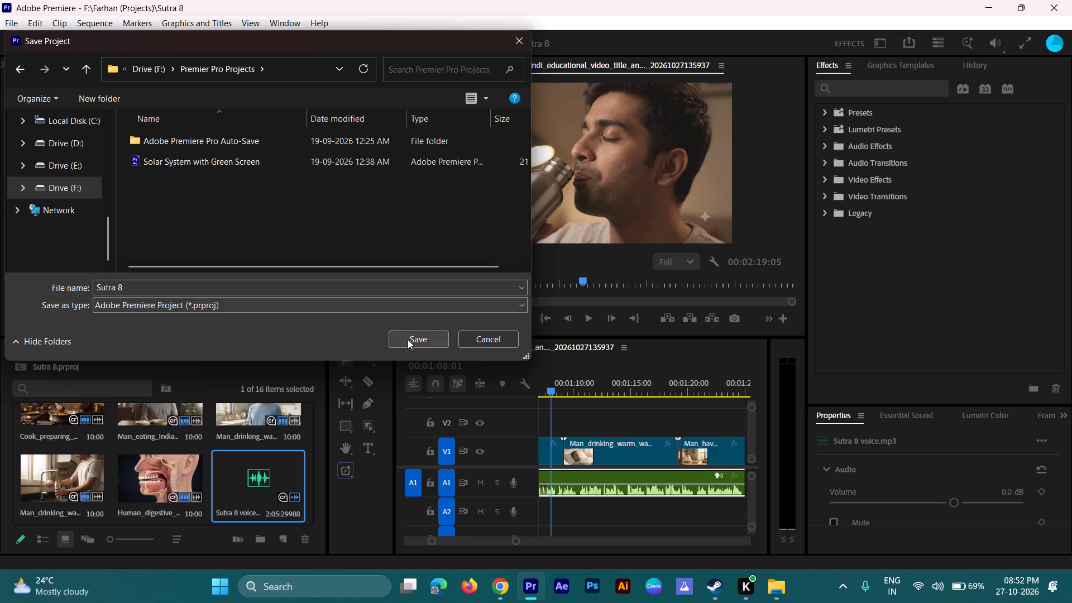
{"action": "left_click", "coordinate": [409, 336]}
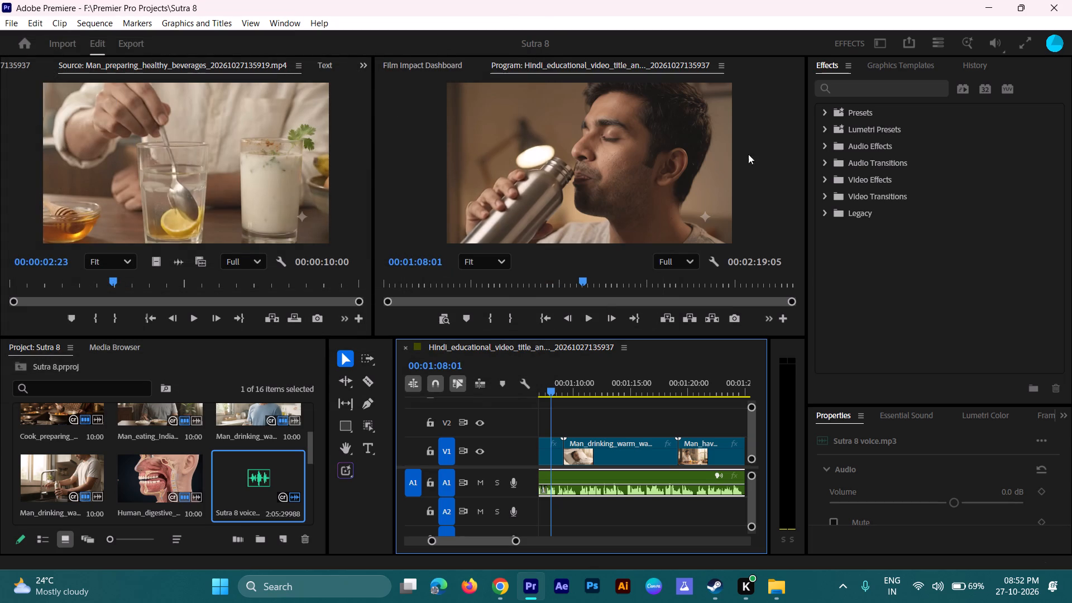
Switch to File Explorer and check the Premier Pro Projects folder on Drive (F:) for the saved Sutra 8 project.
{"action": "left_click", "coordinate": [982, 9]}
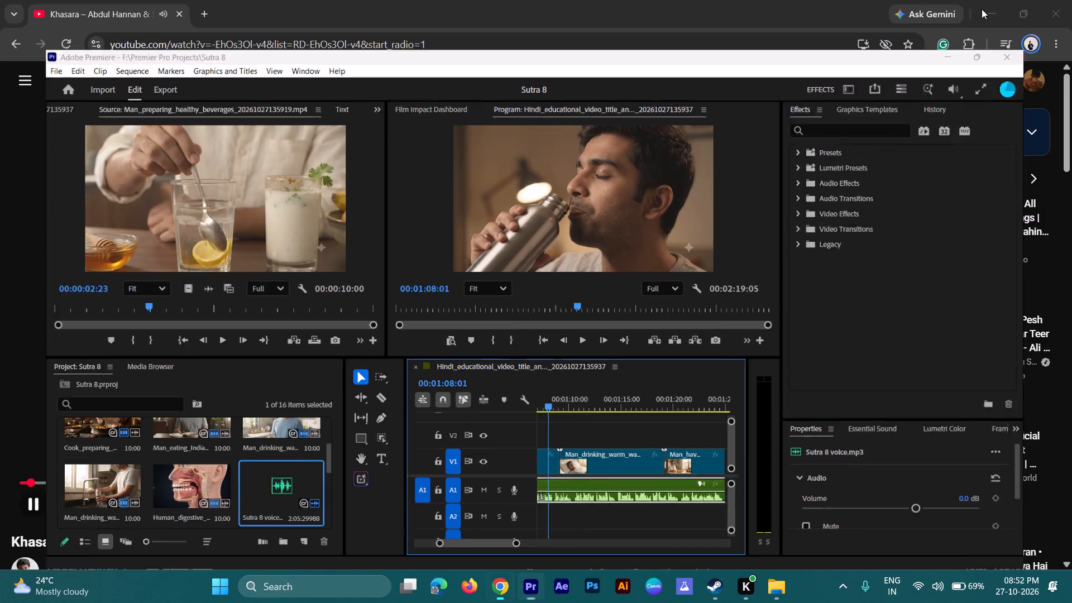
{"action": "left_click", "coordinate": [993, 10]}
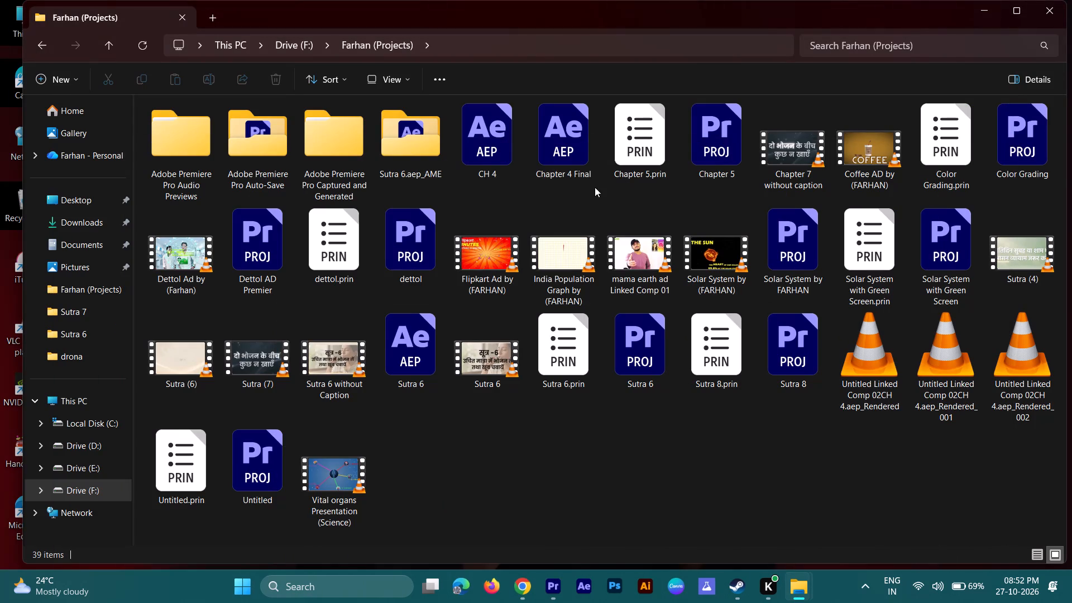
{"action": "left_click", "coordinate": [70, 485]}
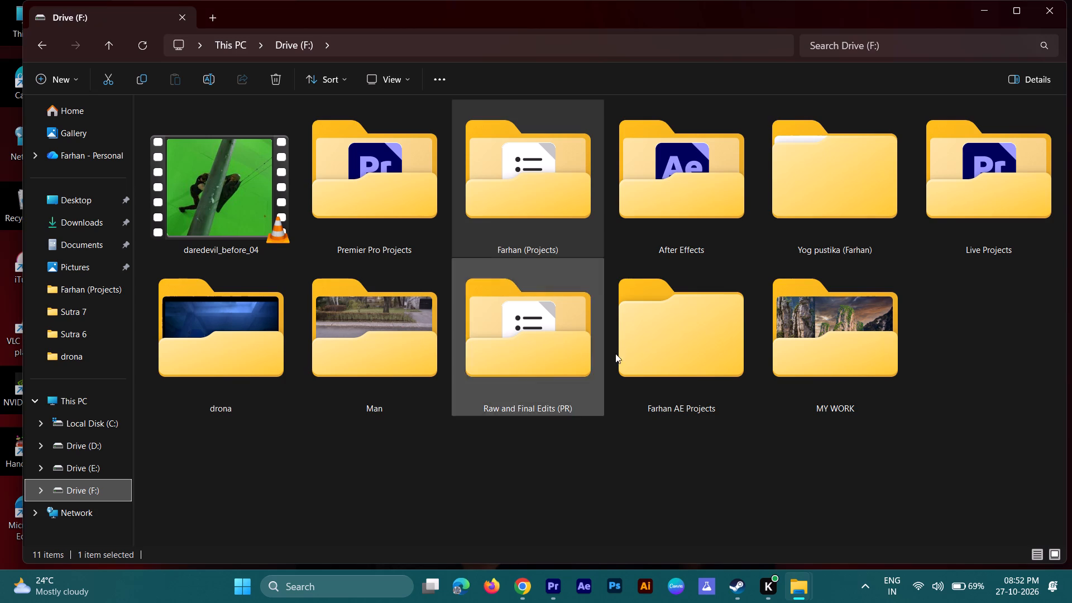
{"action": "double_click", "coordinate": [415, 203]}
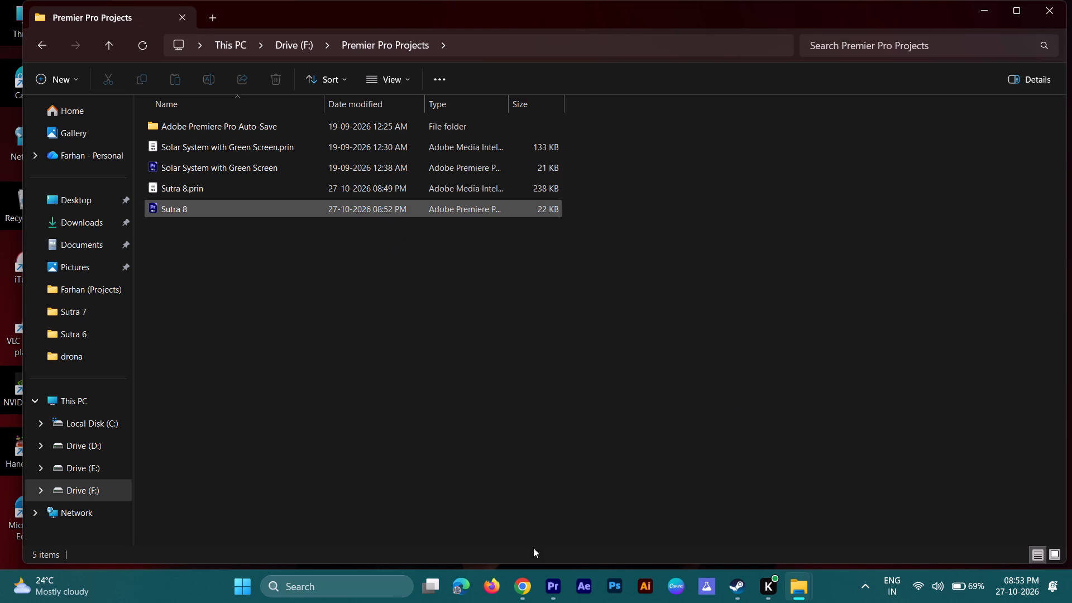
Return to Premiere and play the sequence from the start through the title clip into the man-eating clip.
{"action": "left_click", "coordinate": [546, 591]}
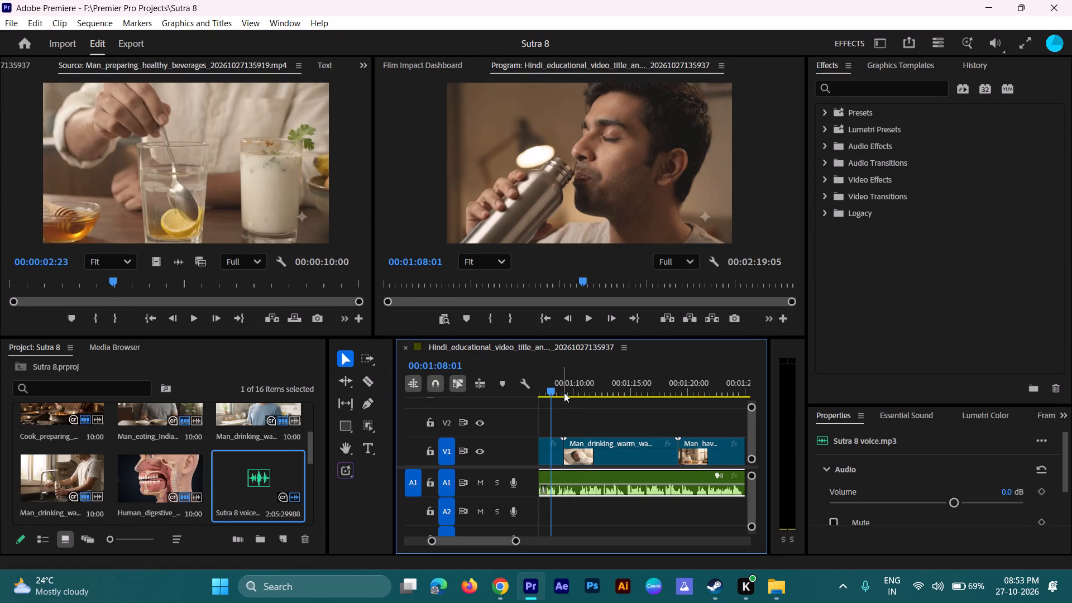
{"action": "left_click_drag", "start_coordinate": [564, 393], "coordinate": [477, 394]}
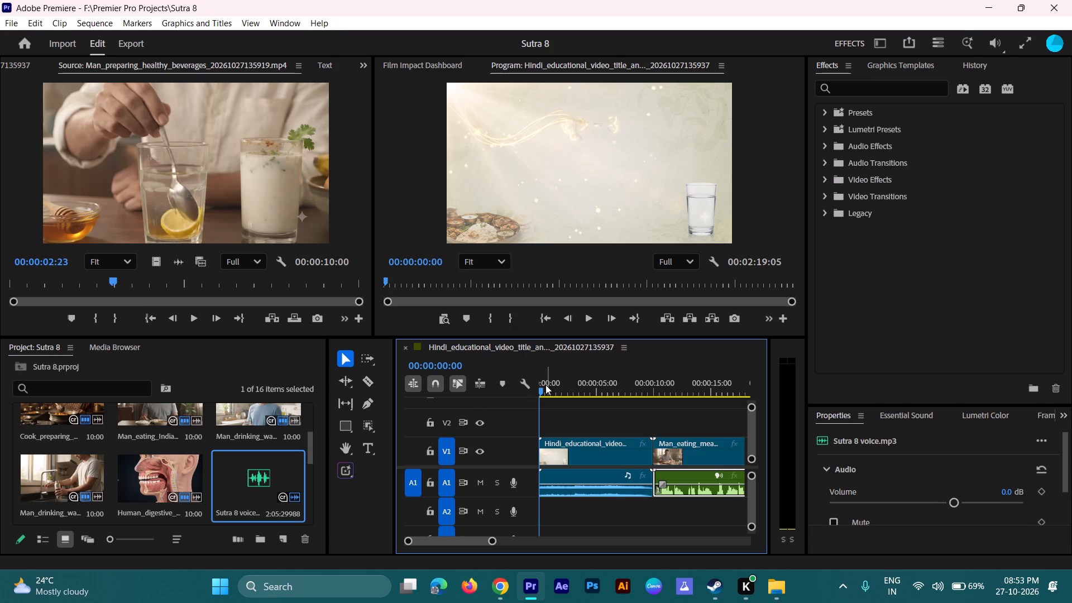
{"action": "key", "text": "space"}
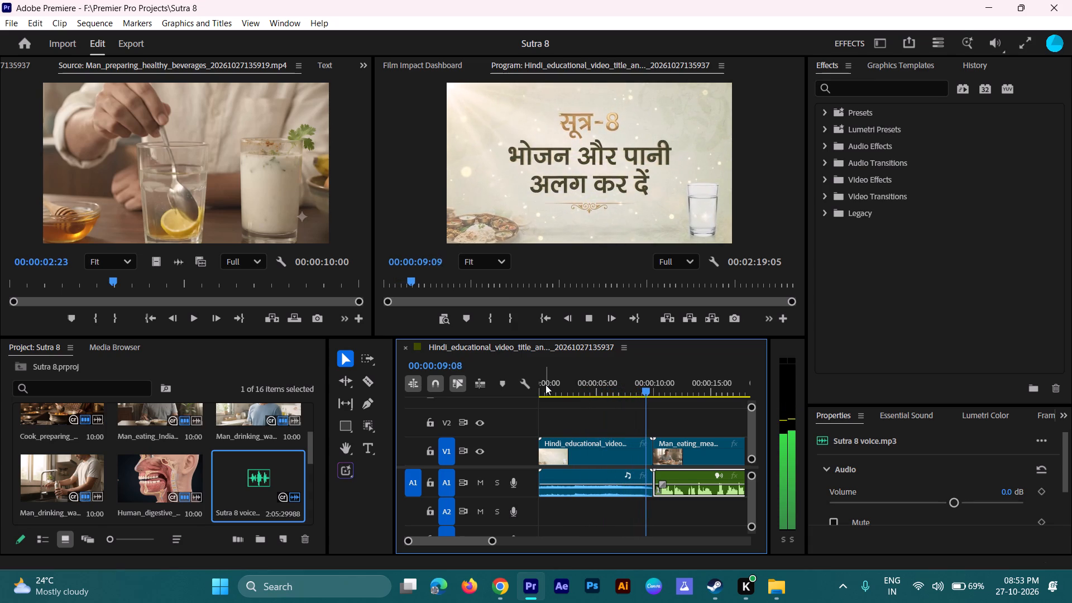
{"action": "key", "text": "space"}
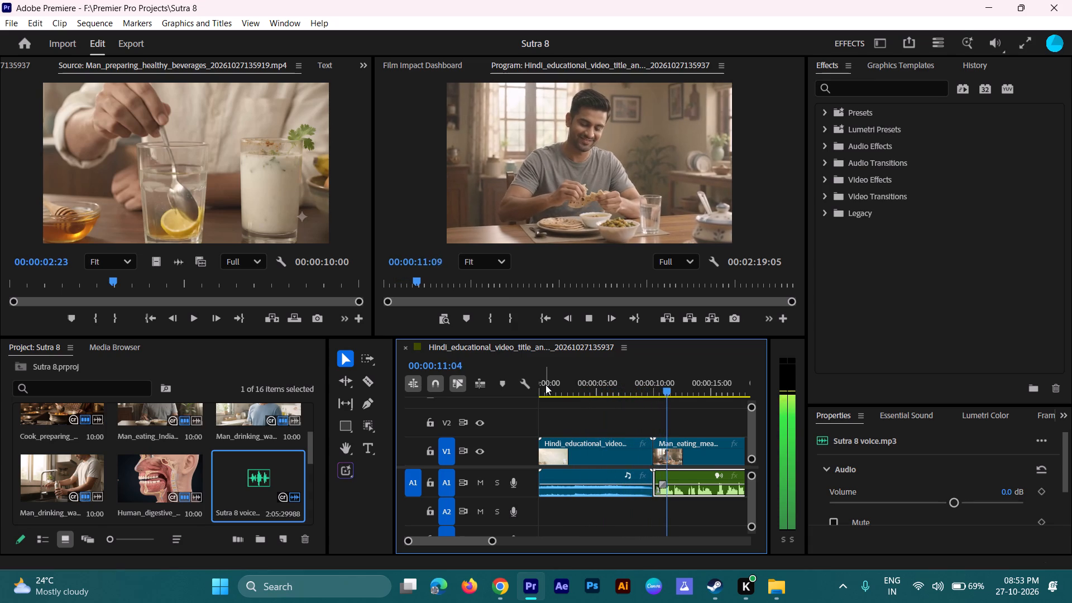
Select the opening Hindi title clip together with its audio and place the playhead at 00:00:06:23.
{"action": "left_click", "coordinate": [666, 484]}
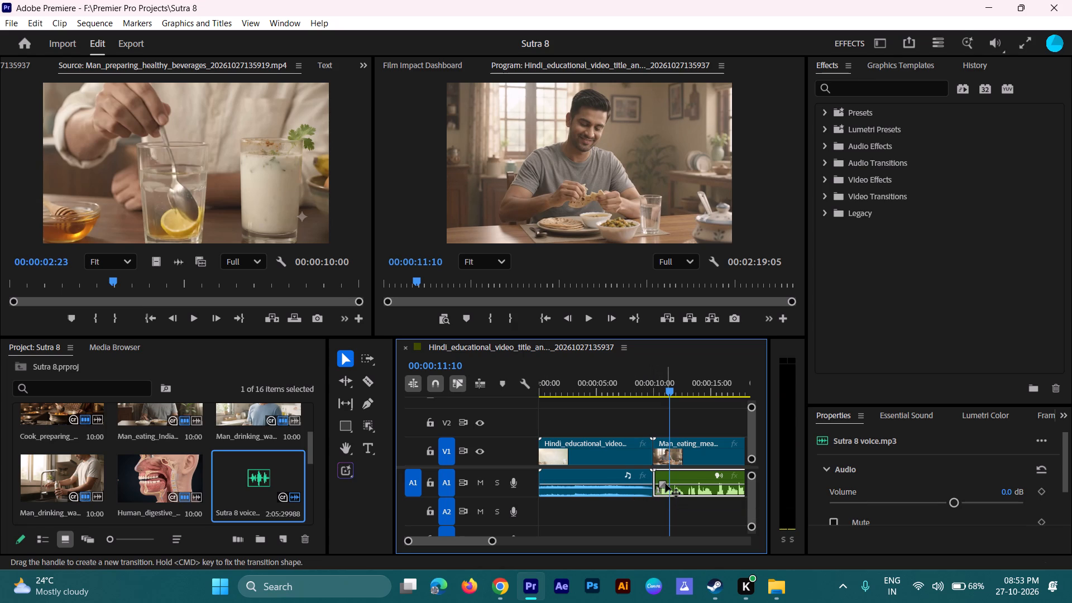
{"action": "left_click_drag", "start_coordinate": [635, 524], "coordinate": [633, 338]}
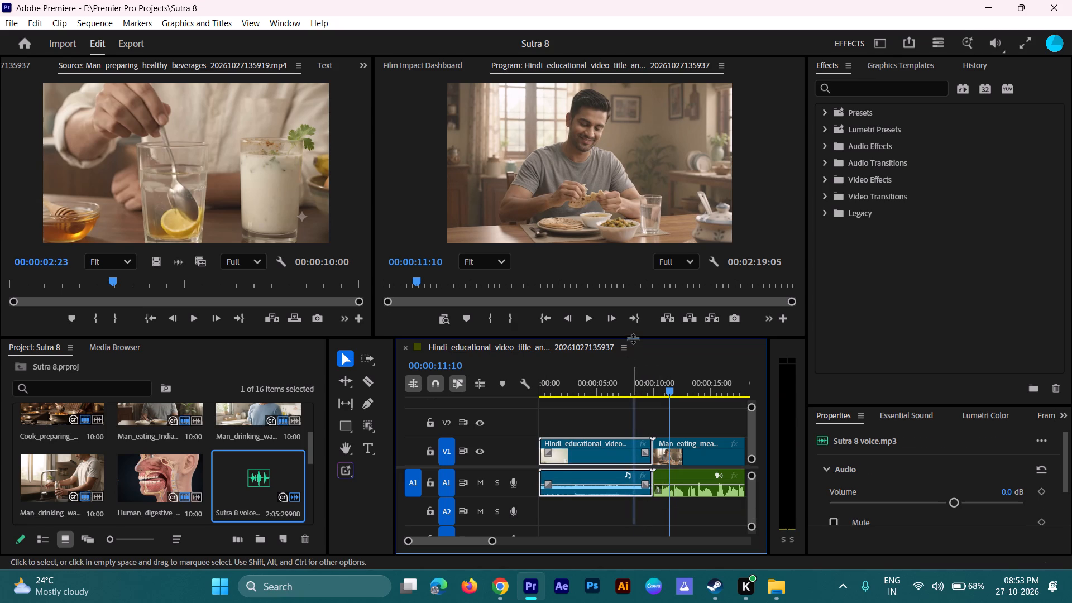
{"action": "left_click", "coordinate": [620, 382]}
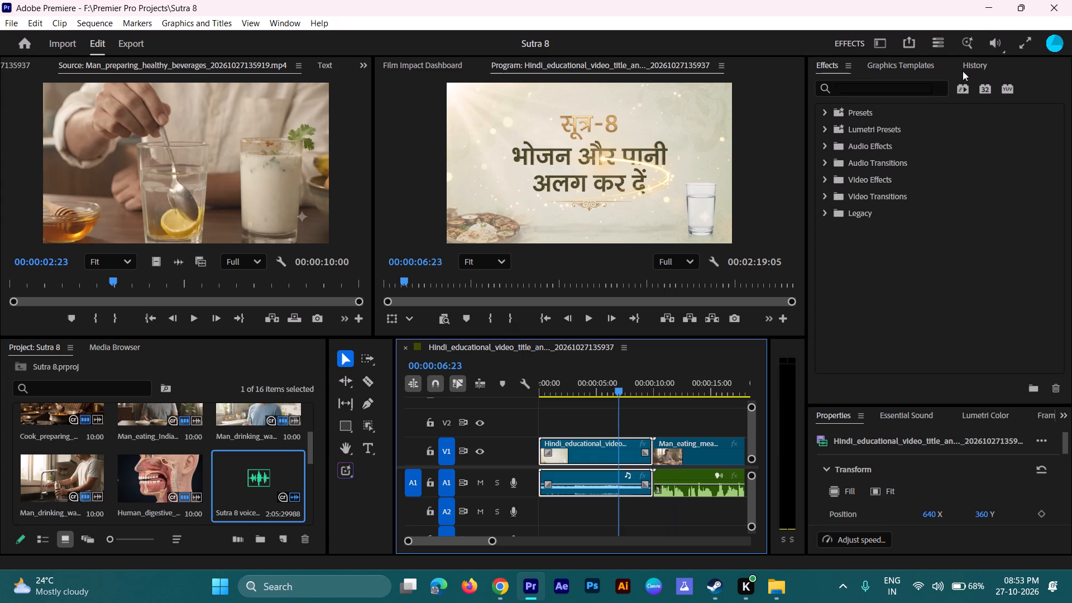
Switch back to the Premier Pro Projects folder in File Explorer.
{"action": "left_click", "coordinate": [989, 11]}
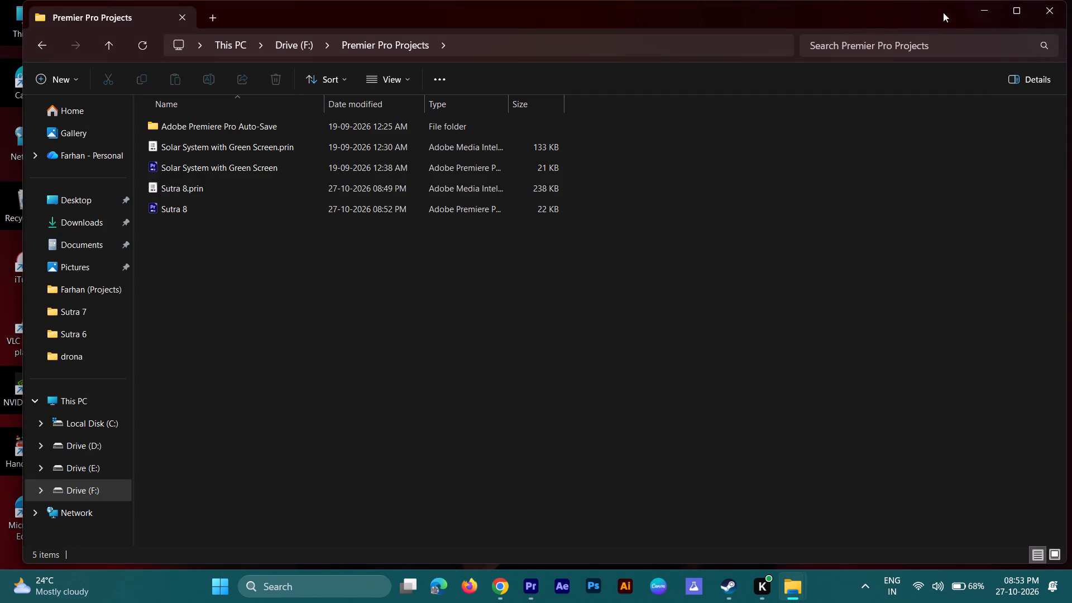